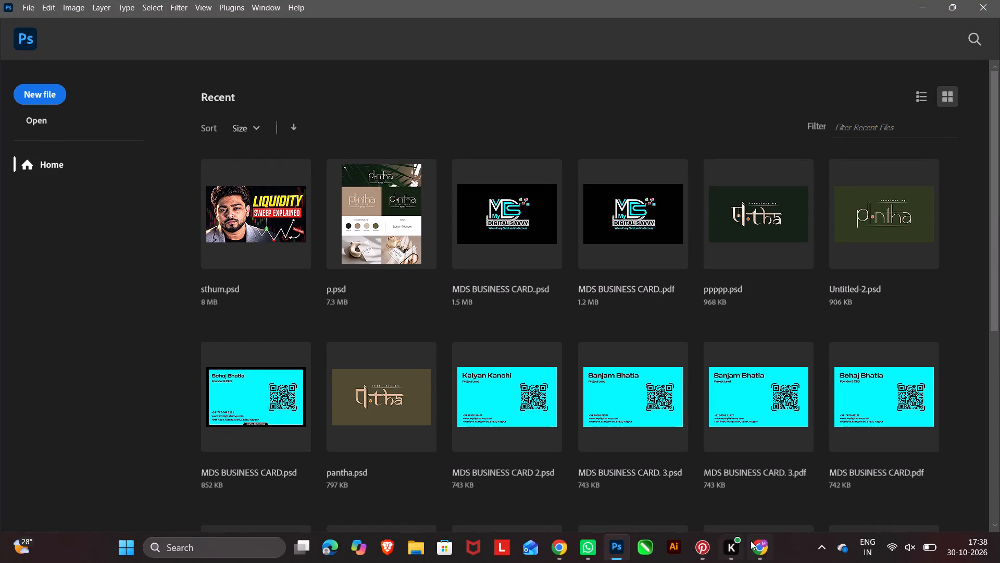
Switch to Pinterest, search for "happy dhanteras" and look through the resulting designs.
{"action": "left_click", "coordinate": [708, 540]}
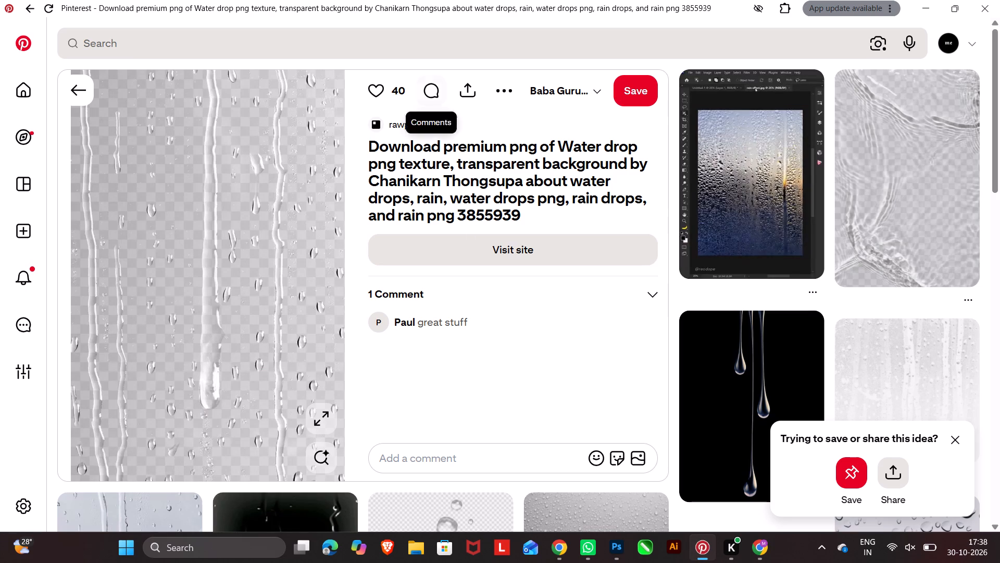
{"action": "left_click", "coordinate": [408, 34]}
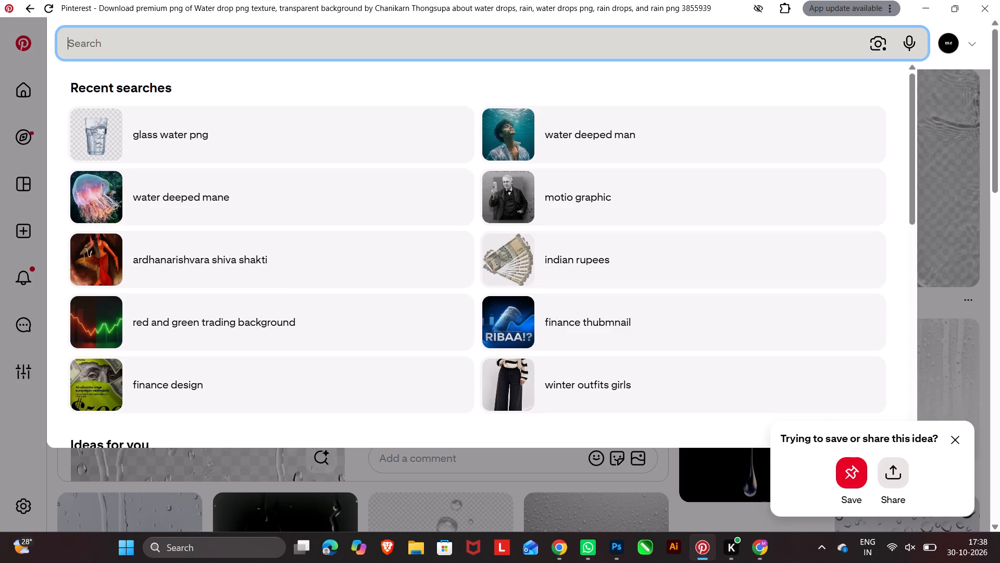
{"action": "type", "text": "happy dh"}
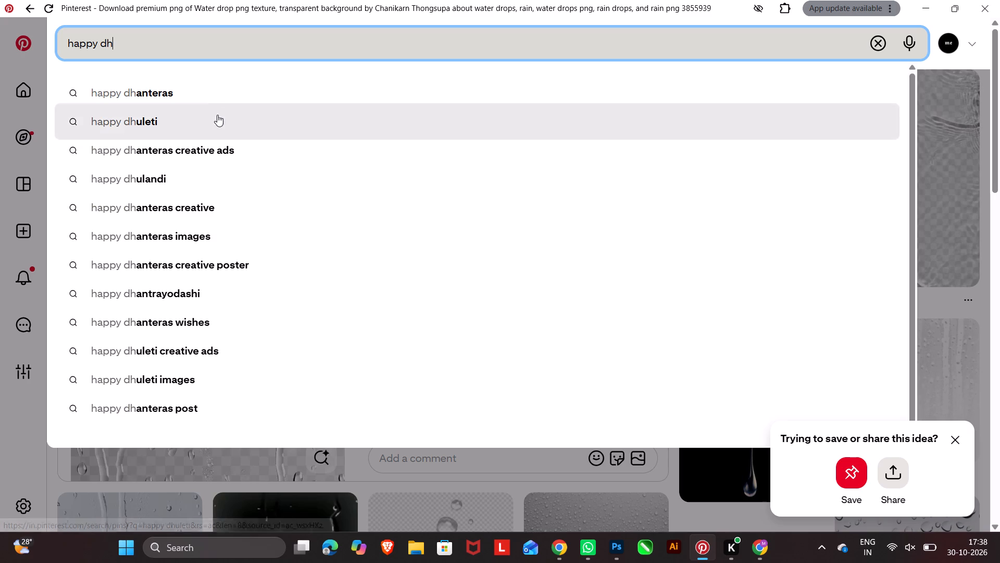
{"action": "left_click", "coordinate": [205, 95]}
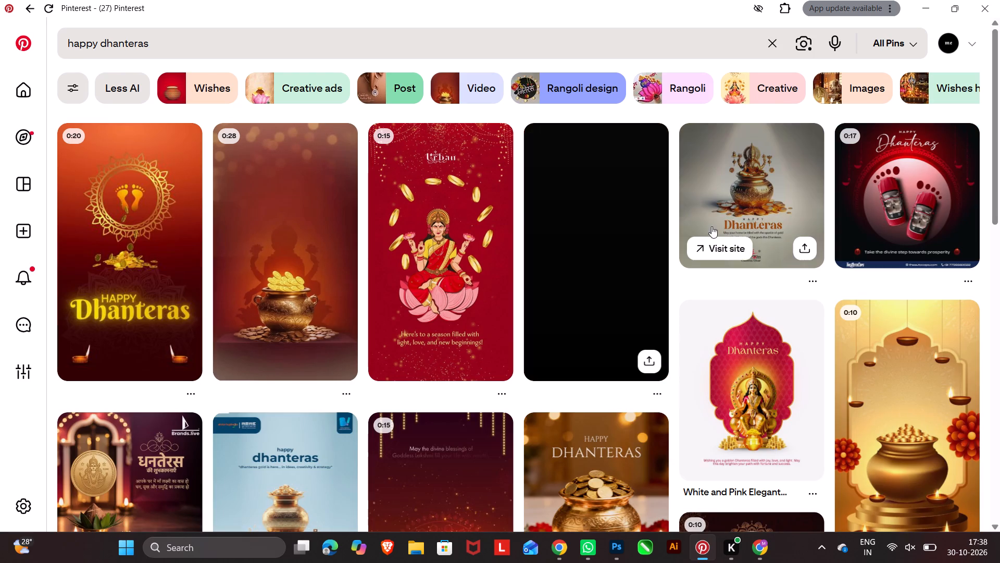
{"action": "scroll", "coordinate": [656, 399], "scroll_direction": "down", "scroll_amount": 5}
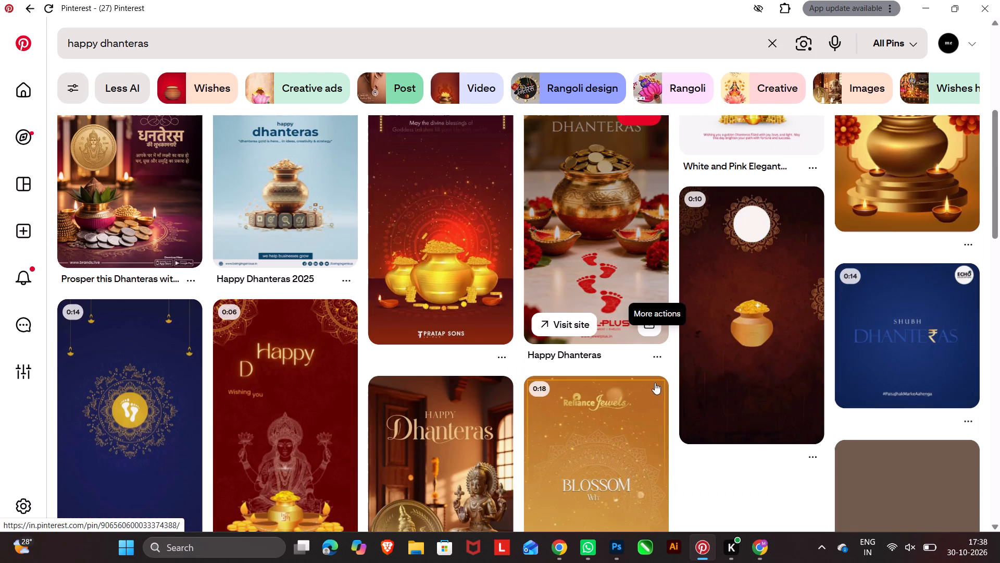
Refine the Pinterest search to "happy dhanteras jewellery shop".
{"action": "left_click", "coordinate": [224, 18]}
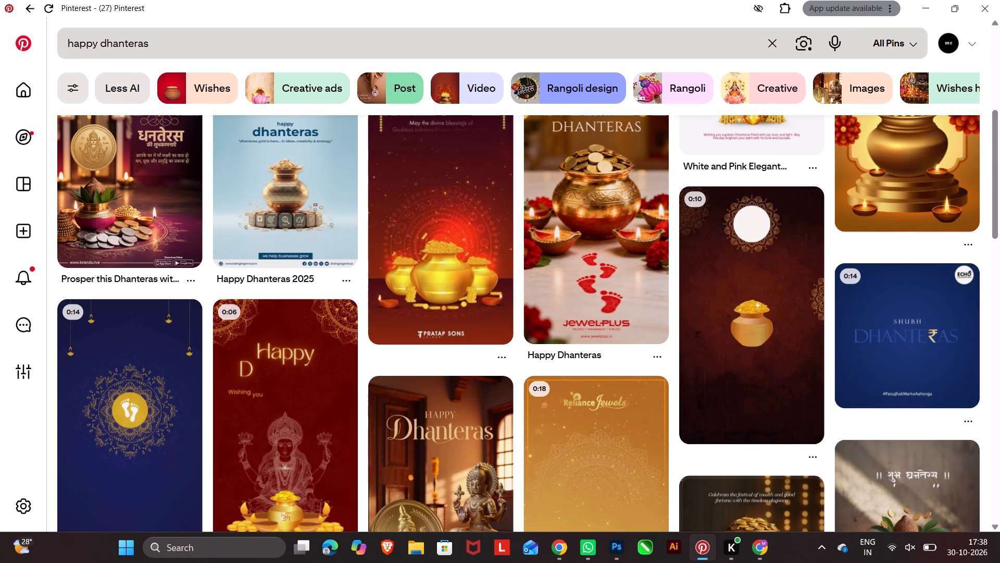
{"action": "left_click", "coordinate": [226, 42]}
{"action": "key", "text": "space"}
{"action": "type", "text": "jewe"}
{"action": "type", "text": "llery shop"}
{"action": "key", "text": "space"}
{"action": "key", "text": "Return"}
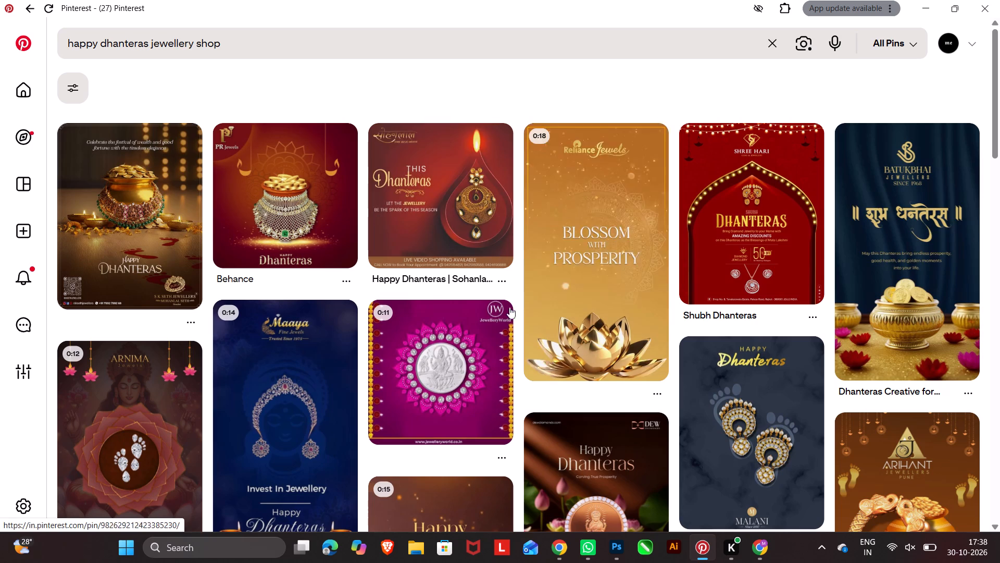
Look through the Dhanteras jewellery shop pins for a suitable reference design for a festive greeting.
{"action": "scroll", "coordinate": [508, 313], "scroll_direction": "down", "scroll_amount": 4}
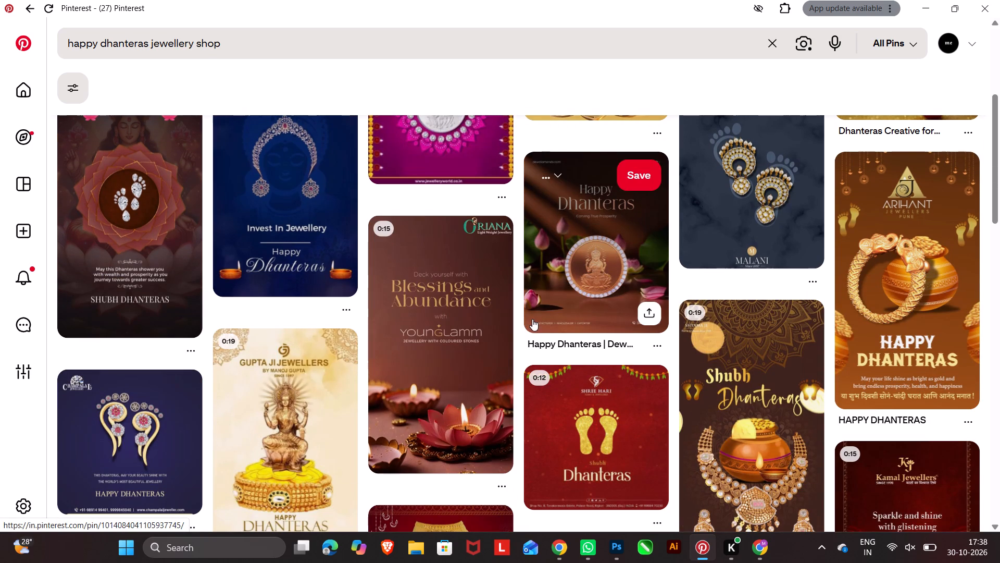
{"action": "scroll", "coordinate": [534, 324], "scroll_direction": "down", "scroll_amount": 9}
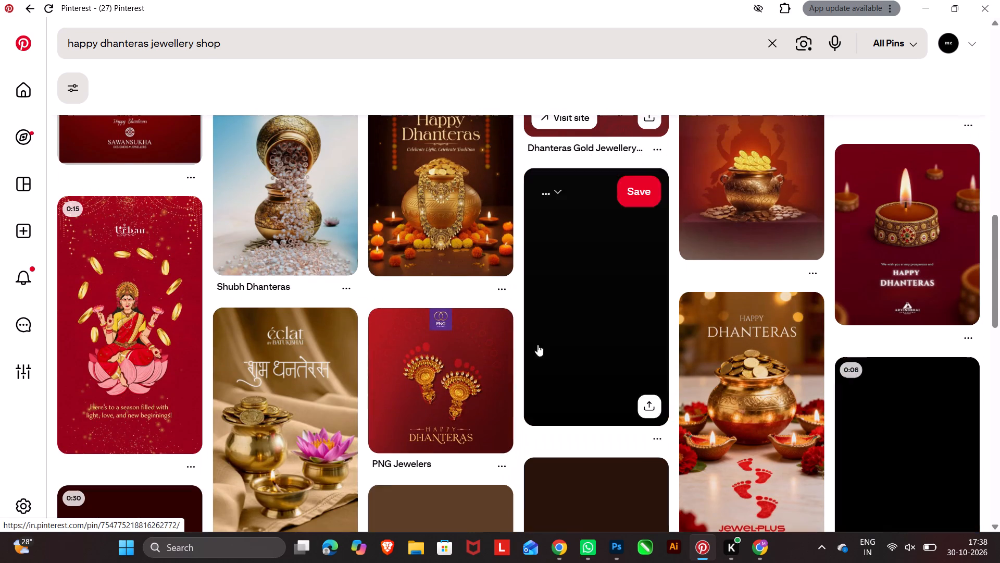
{"action": "scroll", "coordinate": [536, 352], "scroll_direction": "down", "scroll_amount": 5}
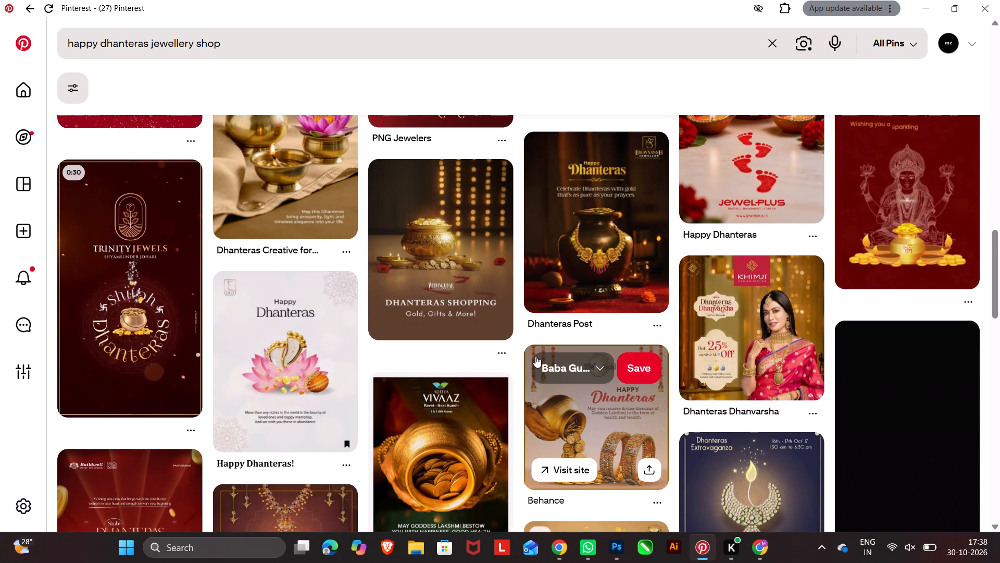
{"action": "scroll", "coordinate": [529, 373], "scroll_direction": "down", "scroll_amount": 4}
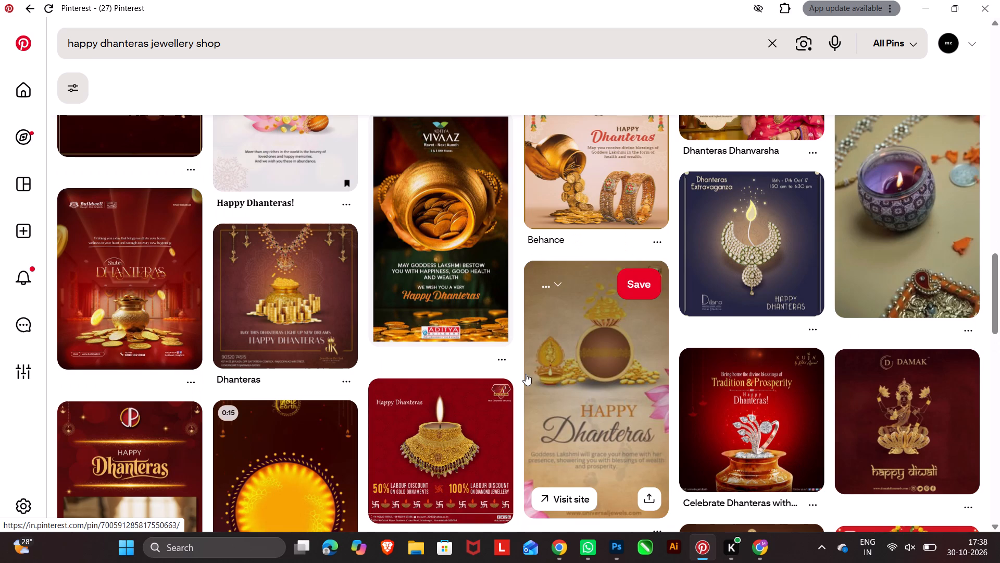
{"action": "scroll", "coordinate": [526, 373], "scroll_direction": "down", "scroll_amount": 3}
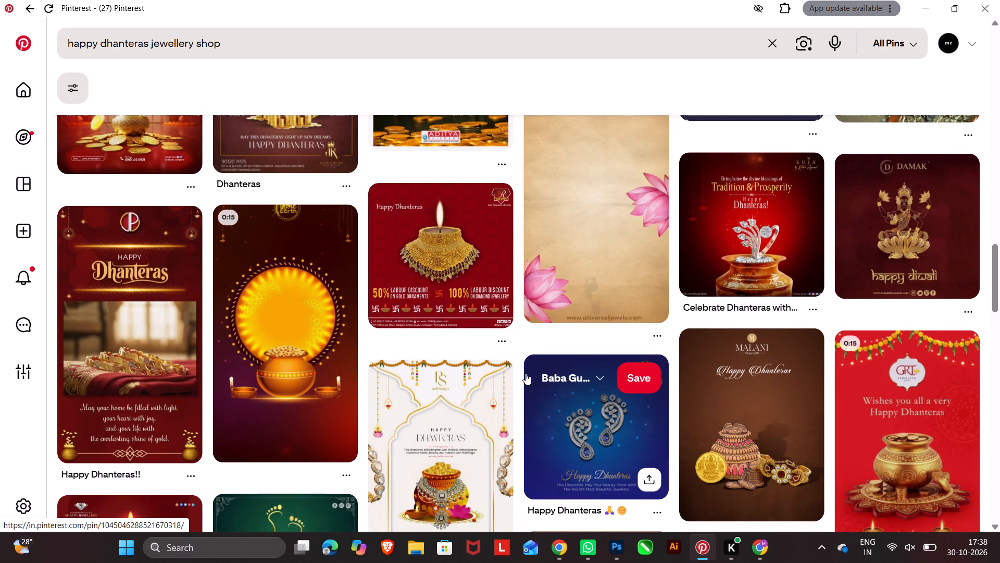
{"action": "scroll", "coordinate": [526, 373], "scroll_direction": "down", "scroll_amount": 3}
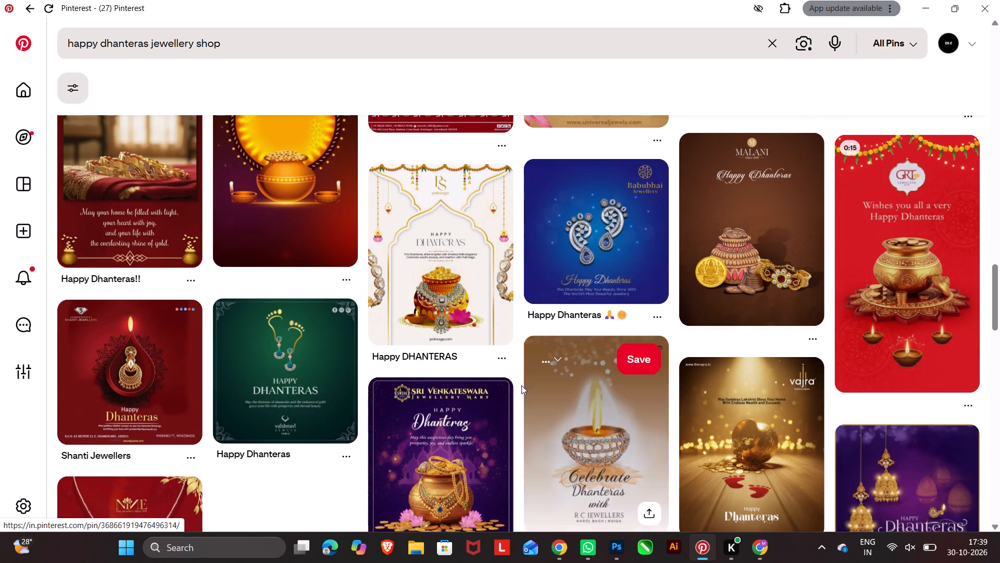
{"action": "scroll", "coordinate": [520, 385], "scroll_direction": "up", "scroll_amount": 7}
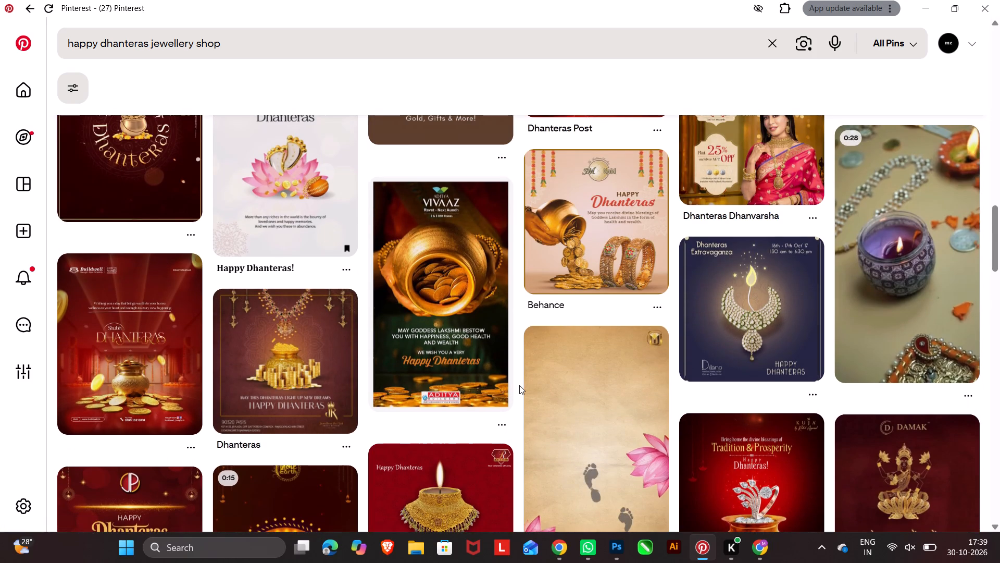
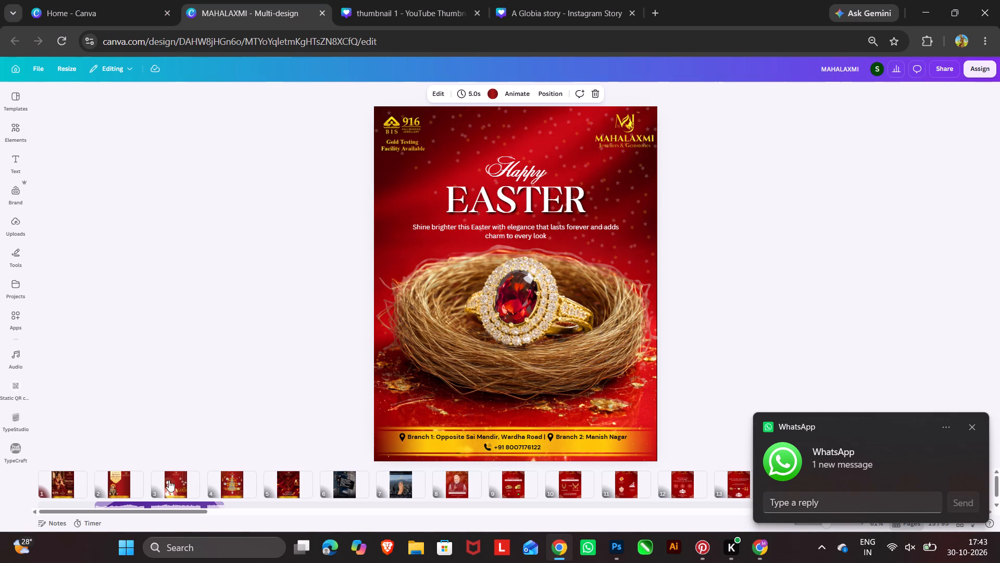
Add a blank page between the Happy Easter page and the Ambedkar Jayanti page of the MAHALAXMI design.
{"action": "left_click", "coordinate": [855, 360]}
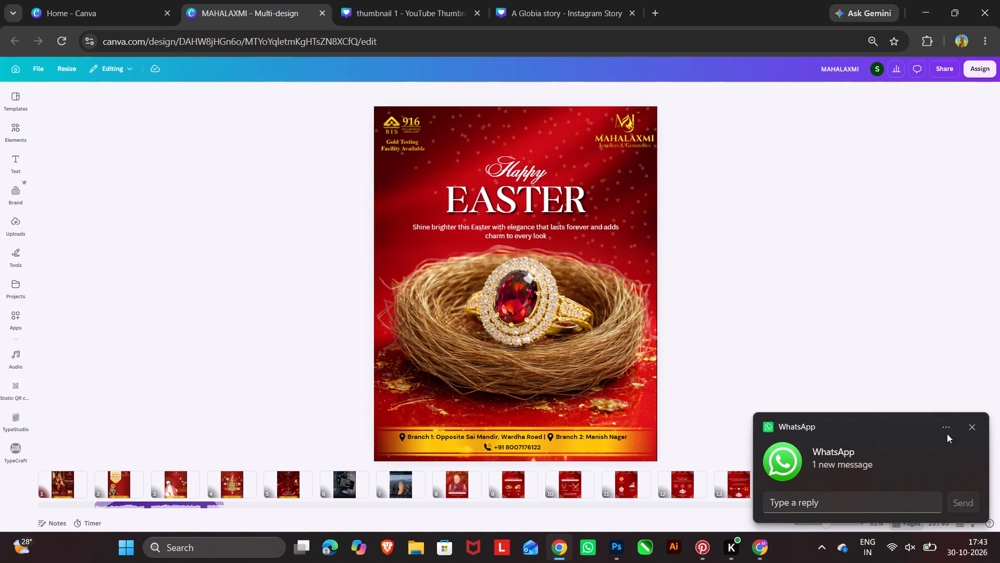
{"action": "left_click", "coordinate": [971, 426]}
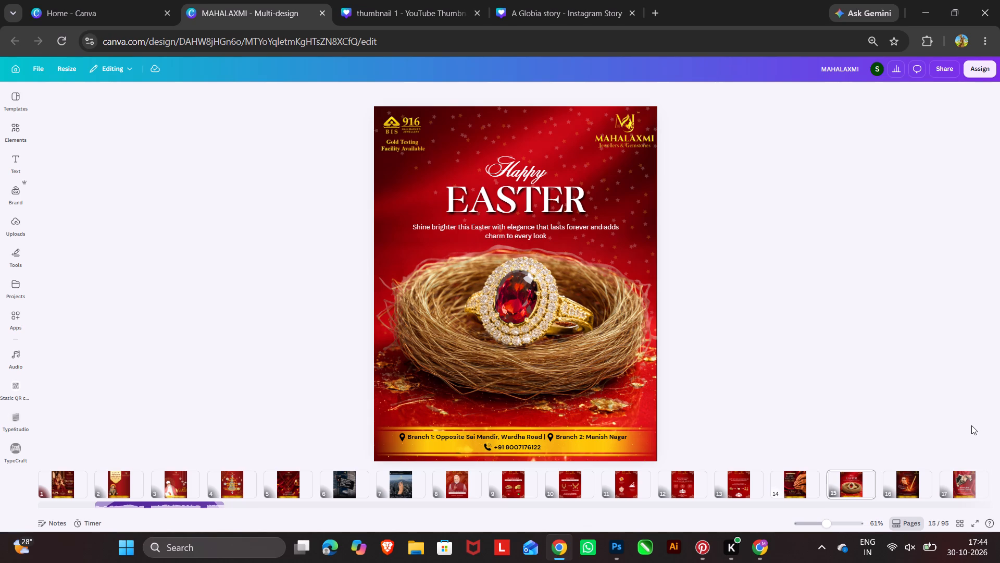
{"action": "left_click", "coordinate": [909, 484]}
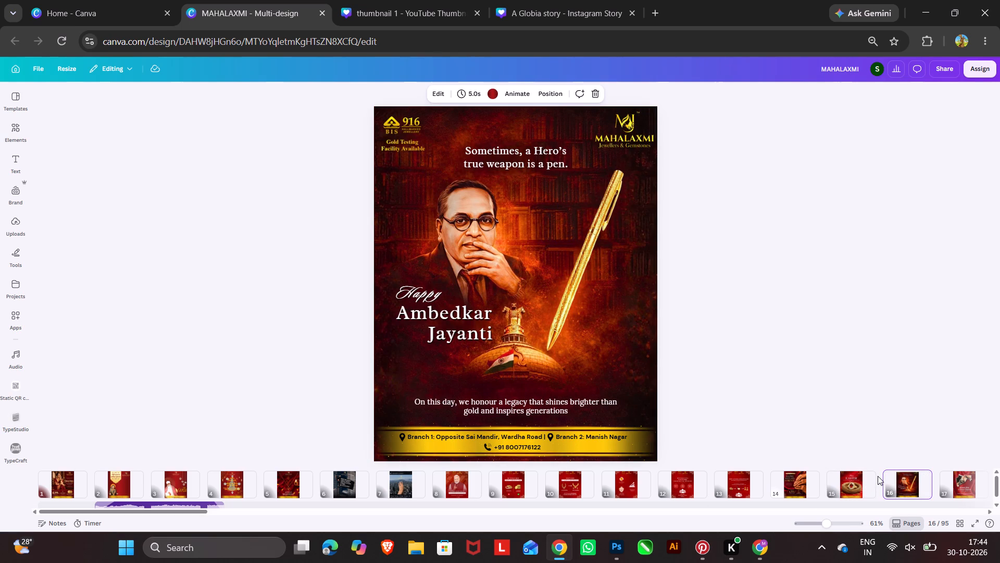
{"action": "left_click", "coordinate": [885, 476]}
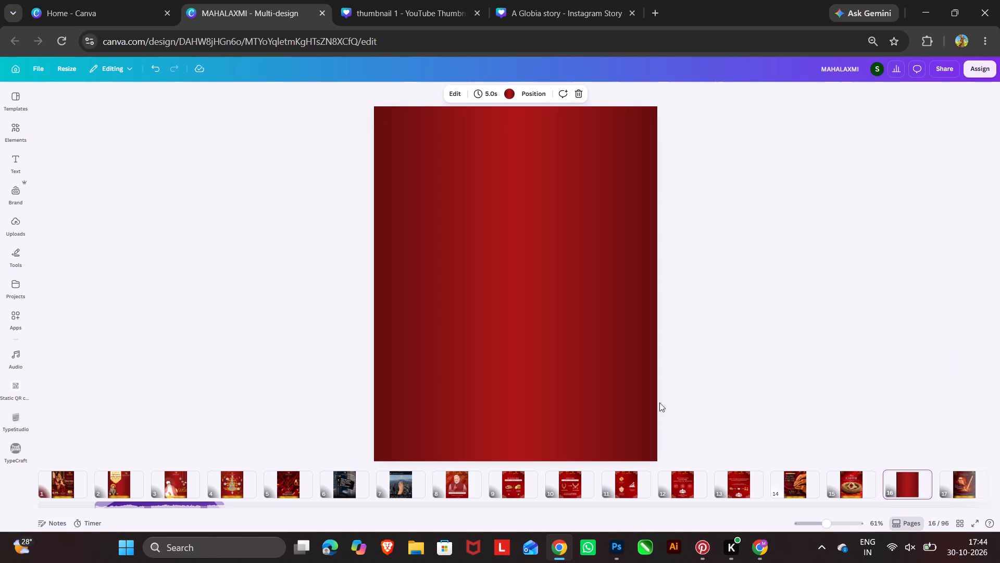
Paste the copied Happy Dhanteras image onto the blank page 16 and align it with the page's upper-left corner.
{"action": "left_click", "coordinate": [541, 314]}
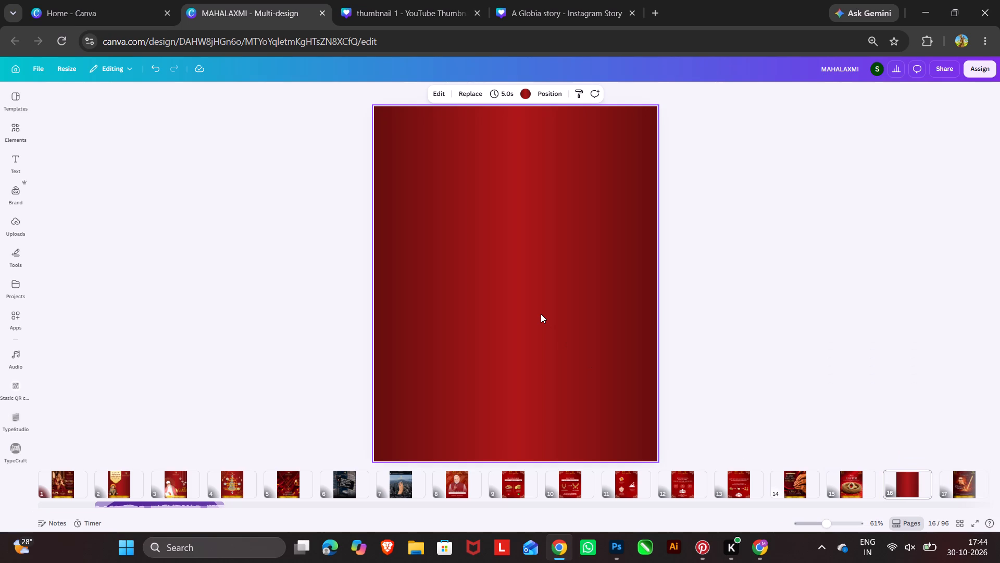
{"action": "key", "text": "ctrl+v"}
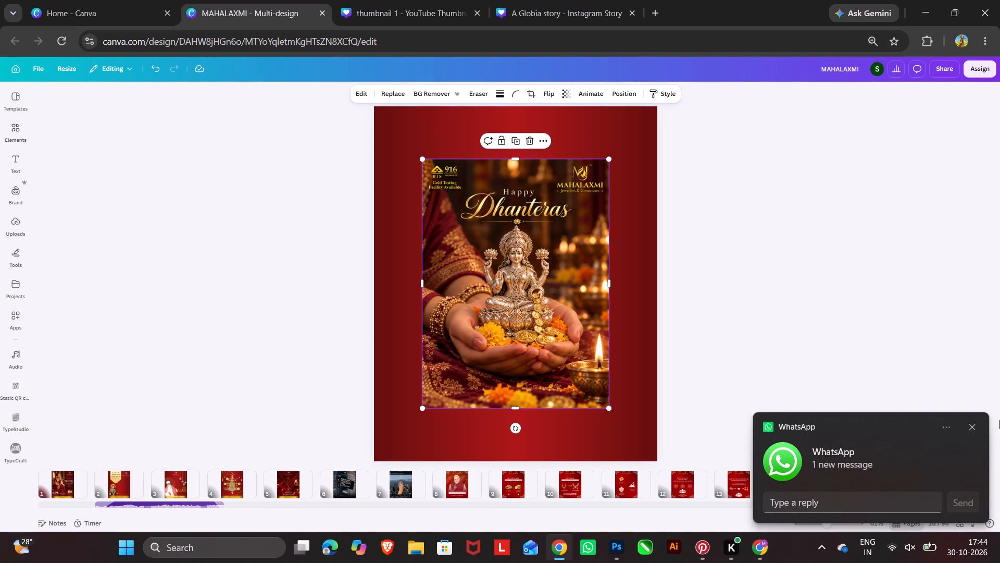
{"action": "left_click", "coordinate": [972, 423]}
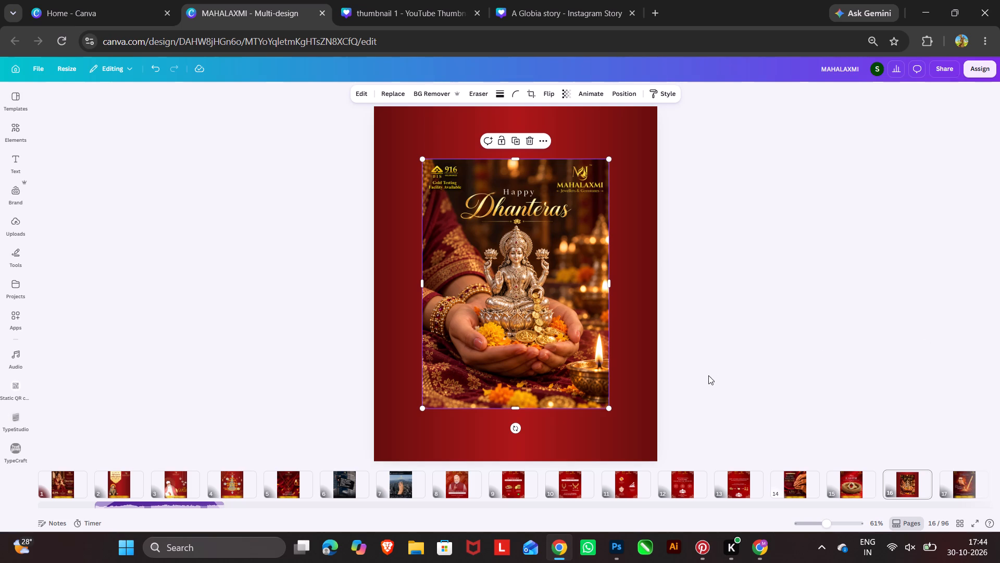
{"action": "left_click_drag", "start_coordinate": [540, 295], "coordinate": [490, 244]}
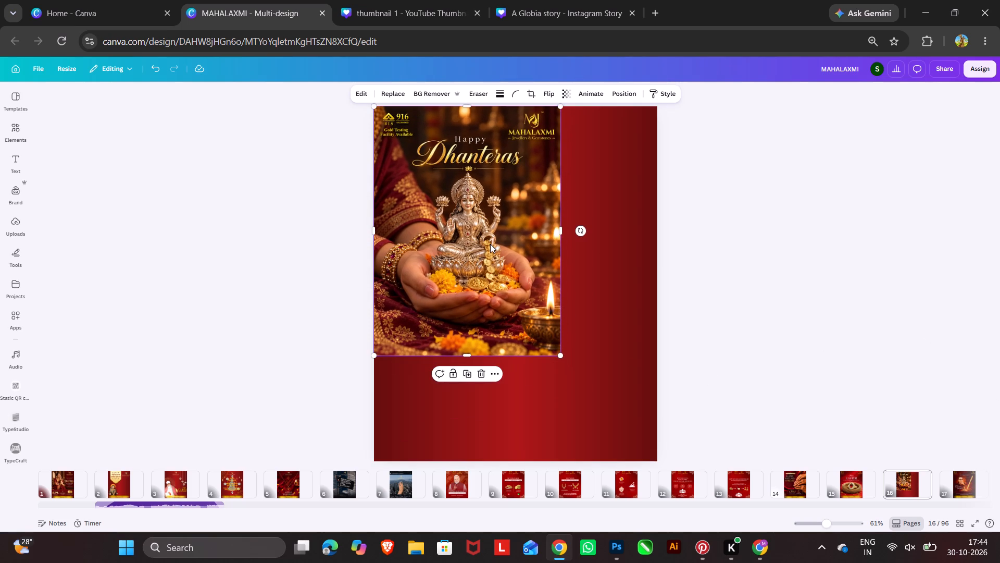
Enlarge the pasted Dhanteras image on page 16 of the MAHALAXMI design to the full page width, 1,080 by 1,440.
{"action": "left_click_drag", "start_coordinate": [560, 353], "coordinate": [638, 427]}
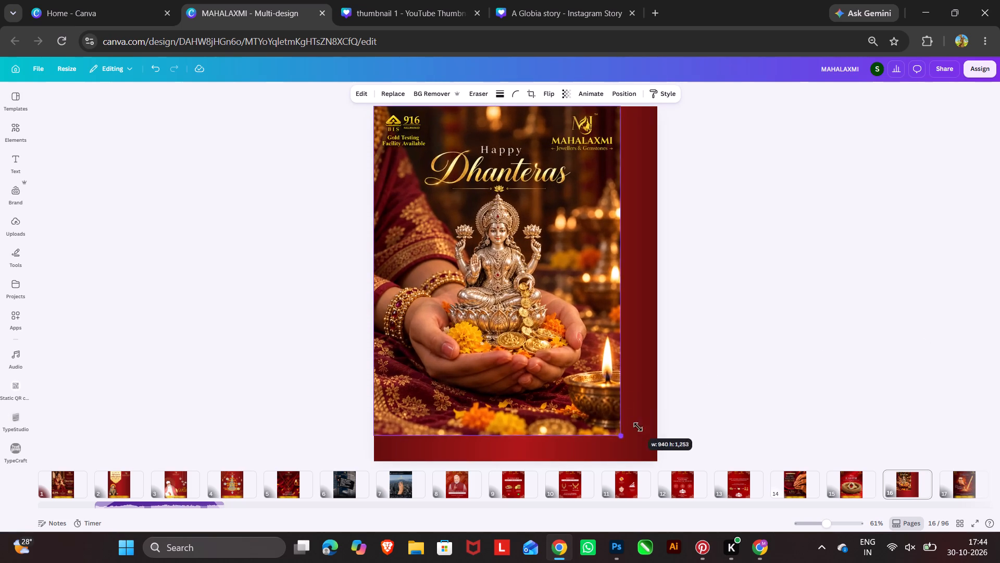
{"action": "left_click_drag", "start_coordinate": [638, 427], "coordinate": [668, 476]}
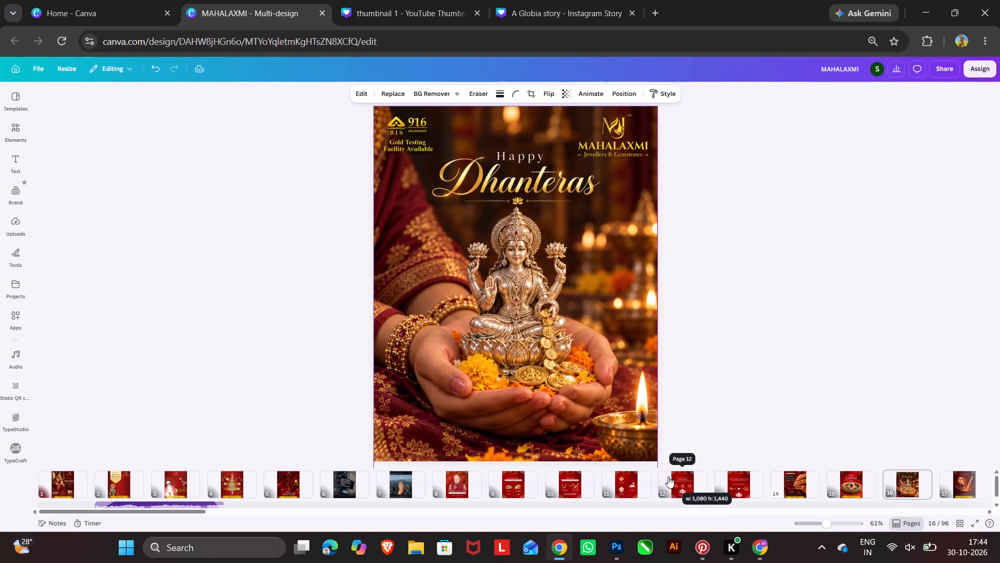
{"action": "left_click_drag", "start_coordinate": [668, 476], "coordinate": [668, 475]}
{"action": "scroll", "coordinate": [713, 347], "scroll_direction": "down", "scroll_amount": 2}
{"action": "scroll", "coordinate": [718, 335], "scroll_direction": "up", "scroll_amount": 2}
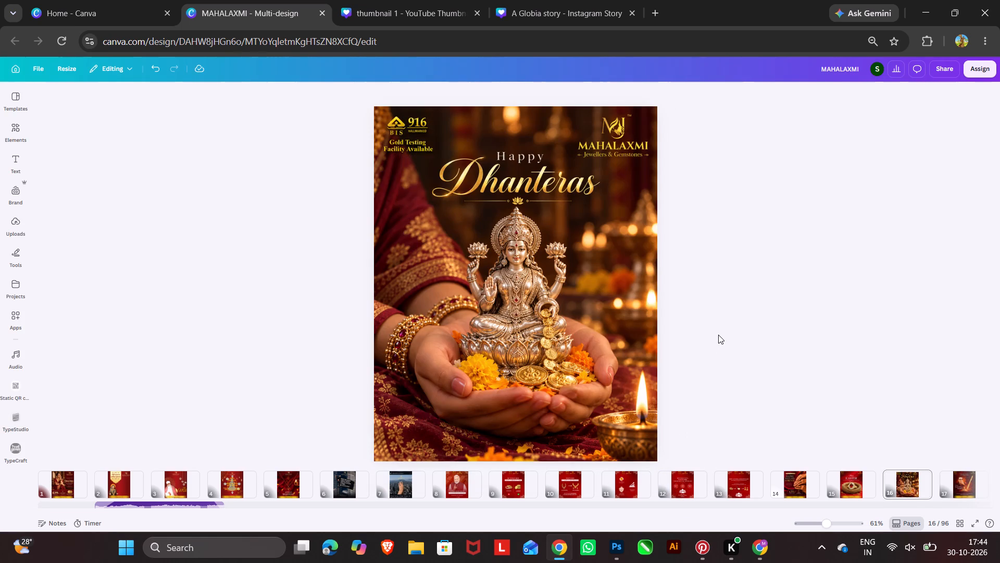
Scale the Dhanteras image down to match the page height and centre it horizontally on the page.
{"action": "left_click", "coordinate": [604, 388]}
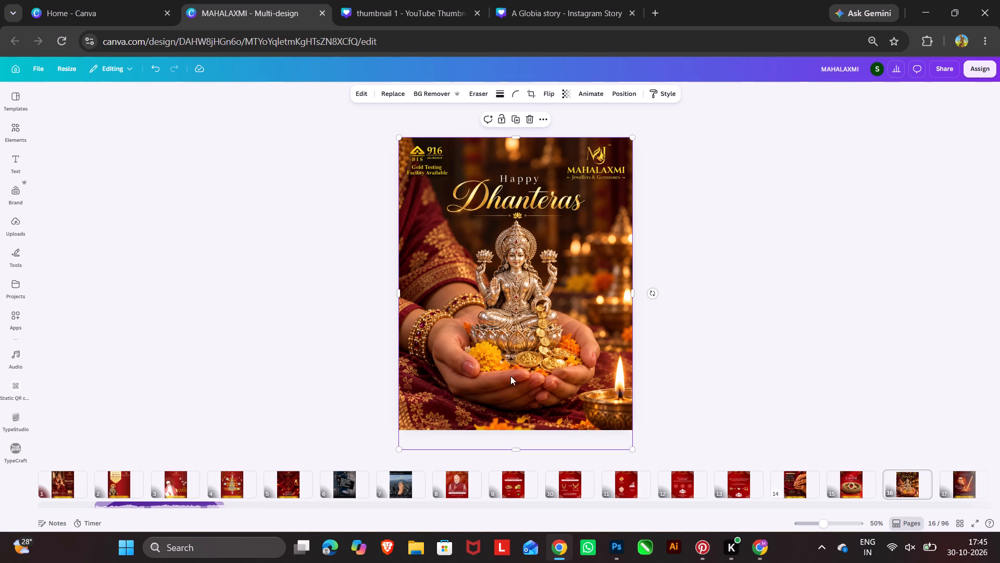
{"action": "left_click", "coordinate": [610, 423]}
{"action": "left_click", "coordinate": [600, 412]}
{"action": "left_click_drag", "start_coordinate": [633, 451], "coordinate": [620, 424]}
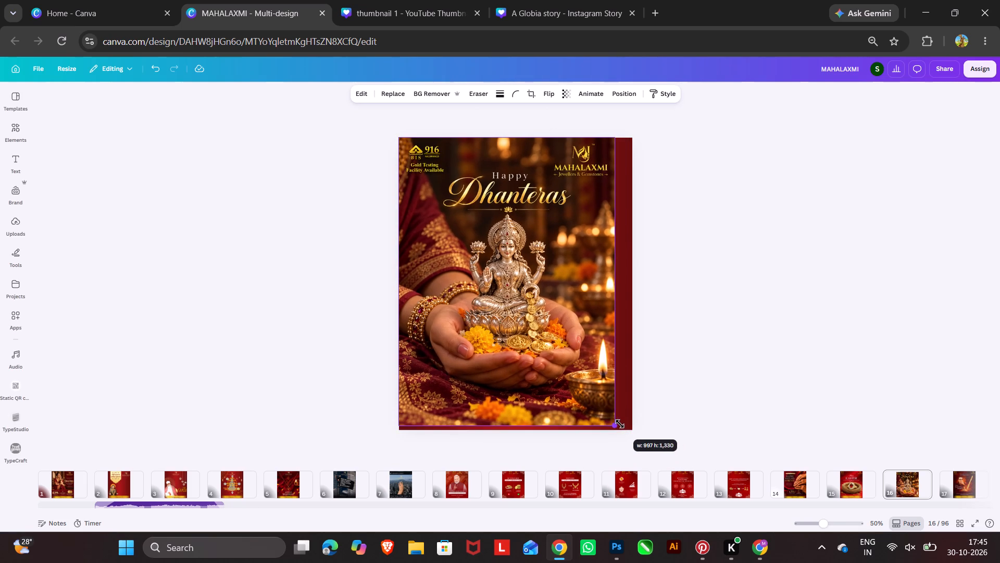
{"action": "left_click_drag", "start_coordinate": [620, 424], "coordinate": [622, 430]}
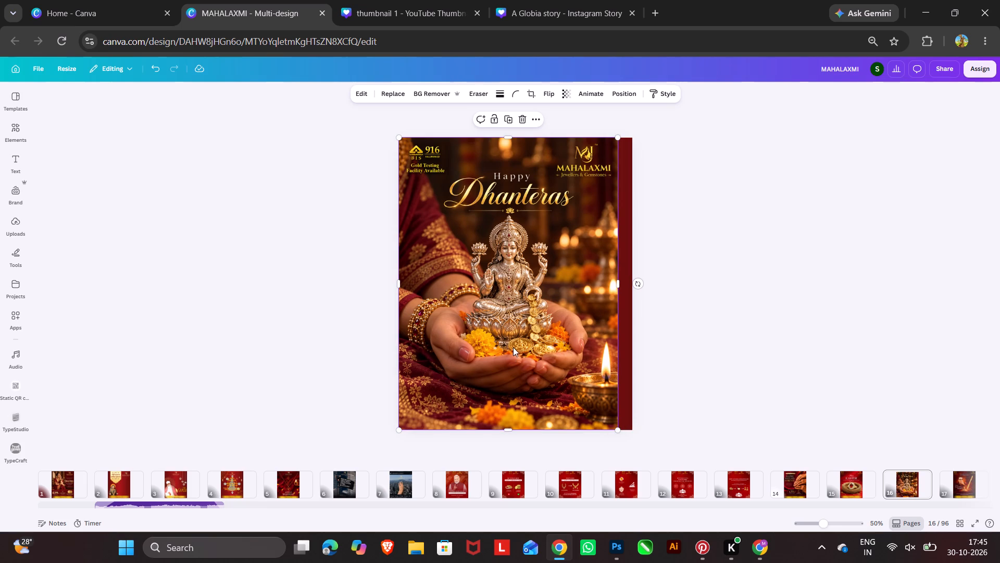
{"action": "right_click", "coordinate": [512, 346]}
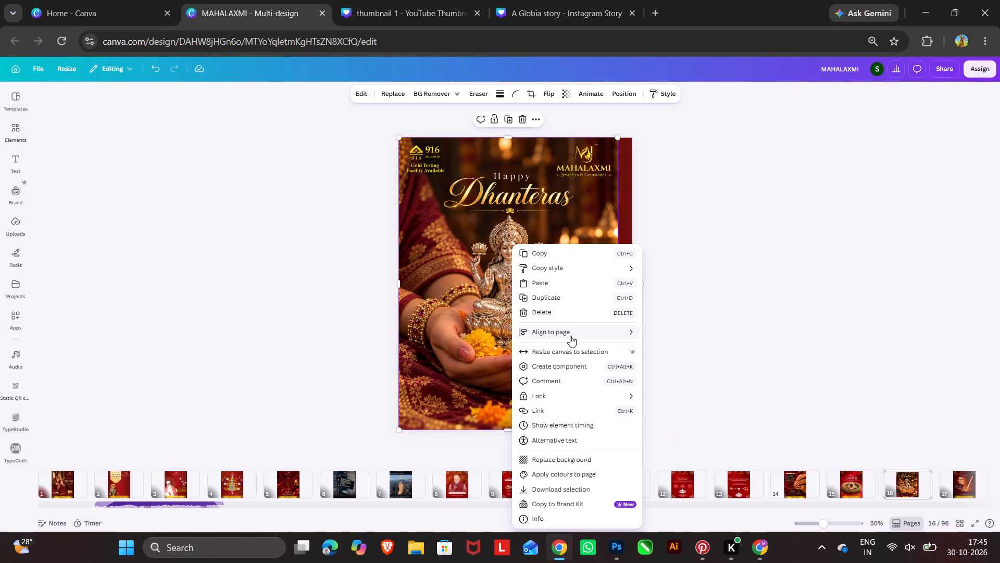
{"action": "left_click", "coordinate": [570, 335]}
{"action": "left_click", "coordinate": [674, 343]}
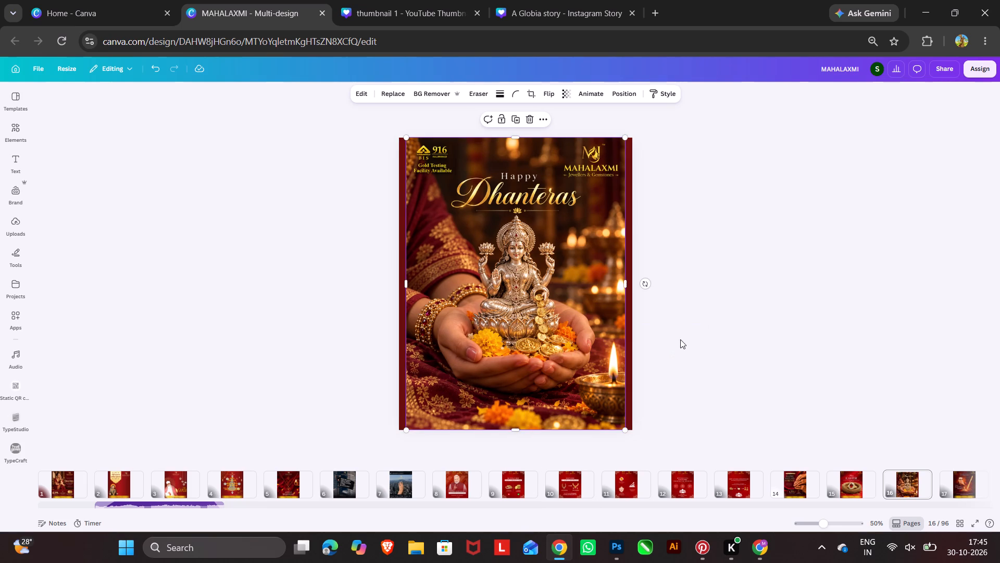
Use Magic Expand in freeform size to extend the Dhanteras image over the side gaps to both page edges.
{"action": "left_click", "coordinate": [361, 89]}
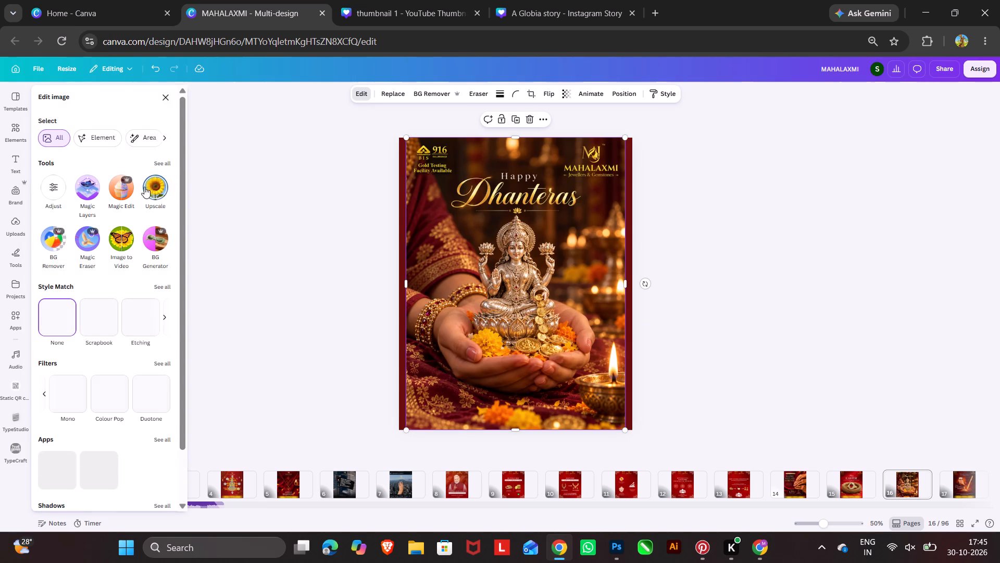
{"action": "left_click", "coordinate": [155, 163]}
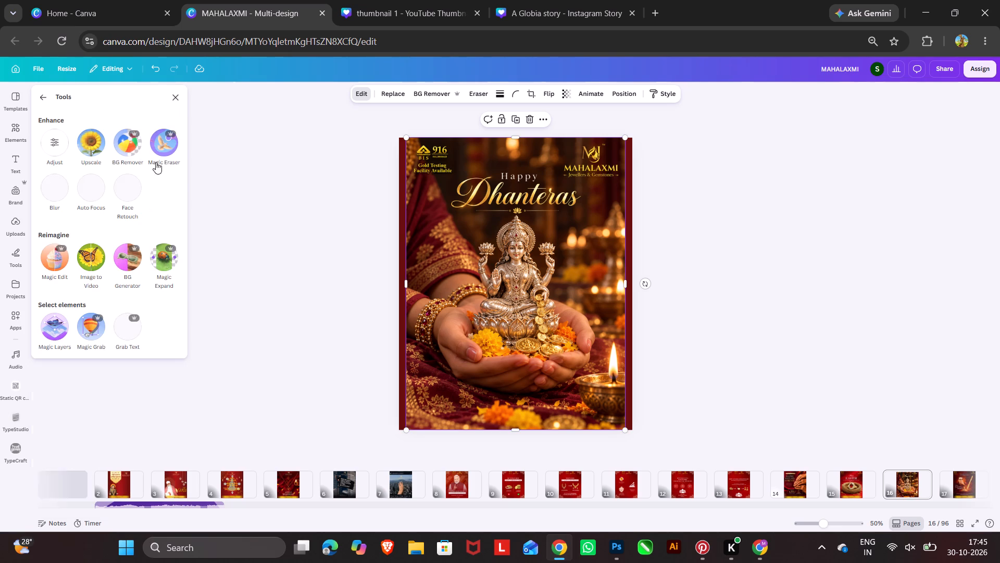
{"action": "left_click", "coordinate": [164, 260]}
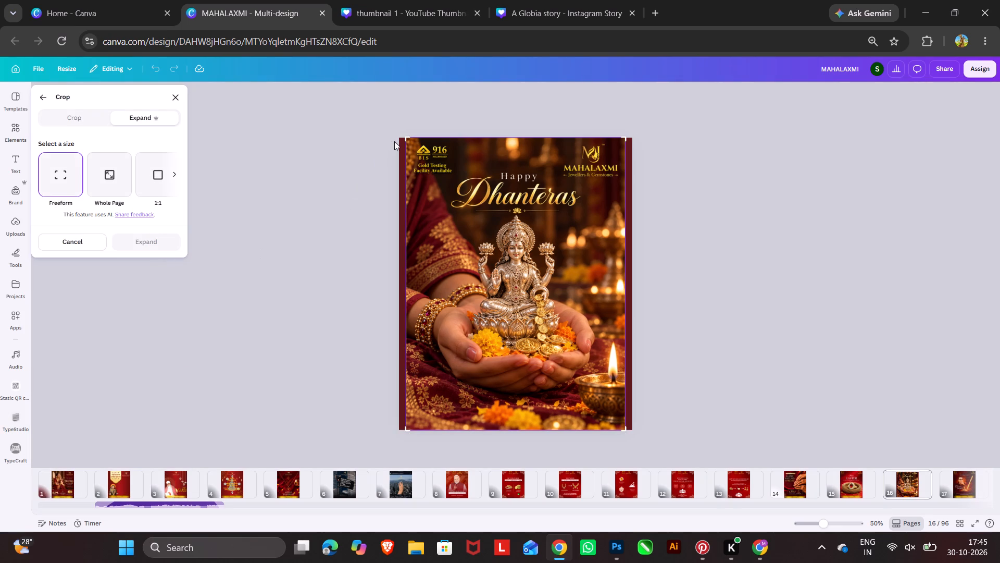
{"action": "left_click_drag", "start_coordinate": [404, 138], "coordinate": [398, 158]}
{"action": "left_click_drag", "start_coordinate": [625, 138], "coordinate": [632, 153]}
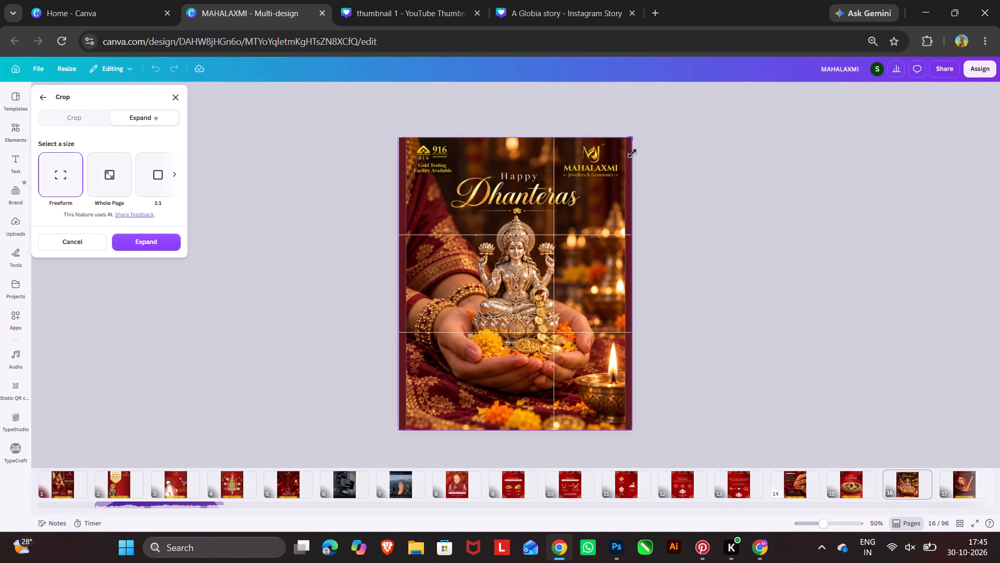
{"action": "left_click_drag", "start_coordinate": [632, 153], "coordinate": [633, 161]}
{"action": "left_click", "coordinate": [151, 240]}
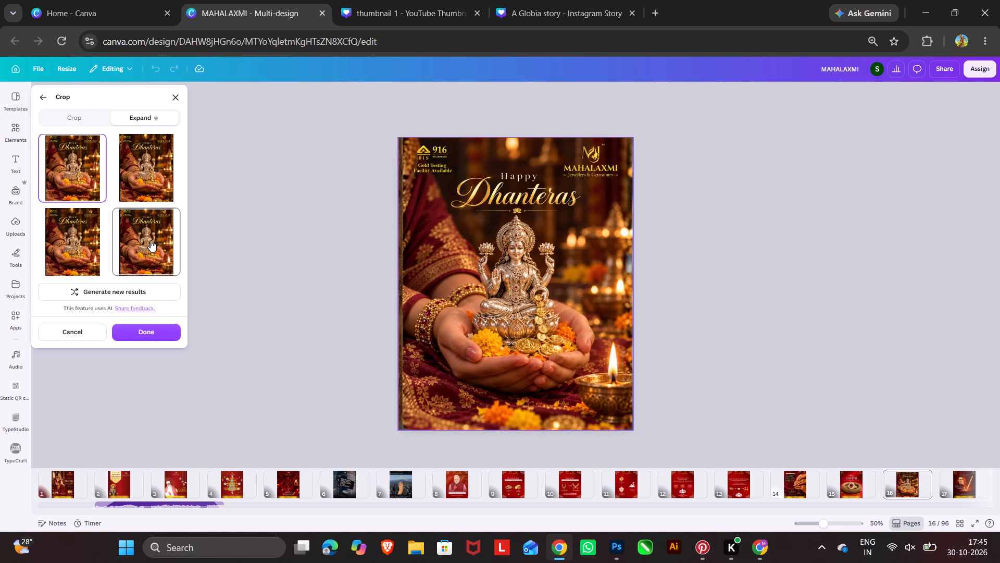
Compare the generated expansion variants and apply the third one to the Dhanteras image.
{"action": "left_click", "coordinate": [136, 168]}
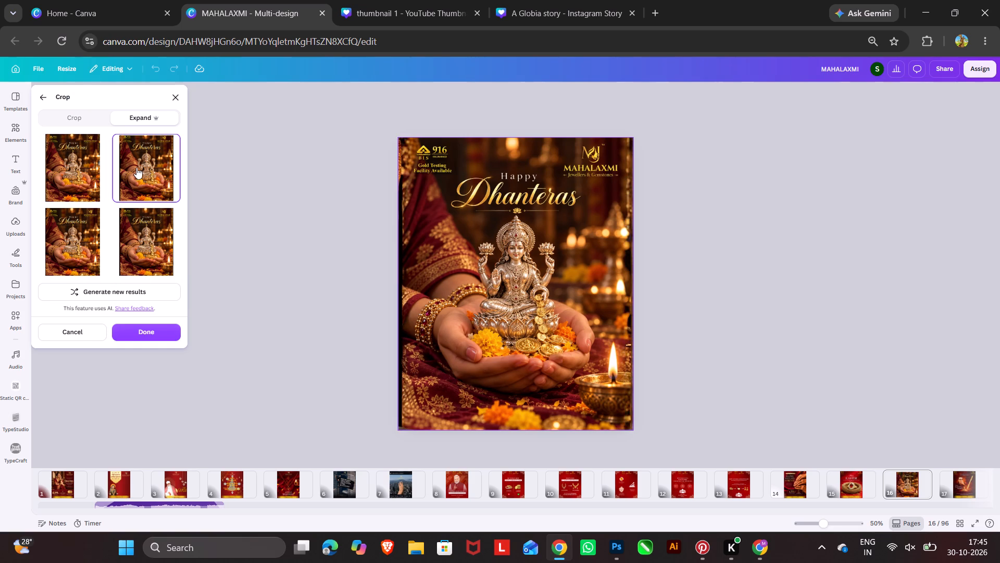
{"action": "left_click", "coordinate": [133, 235]}
{"action": "left_click", "coordinate": [78, 252]}
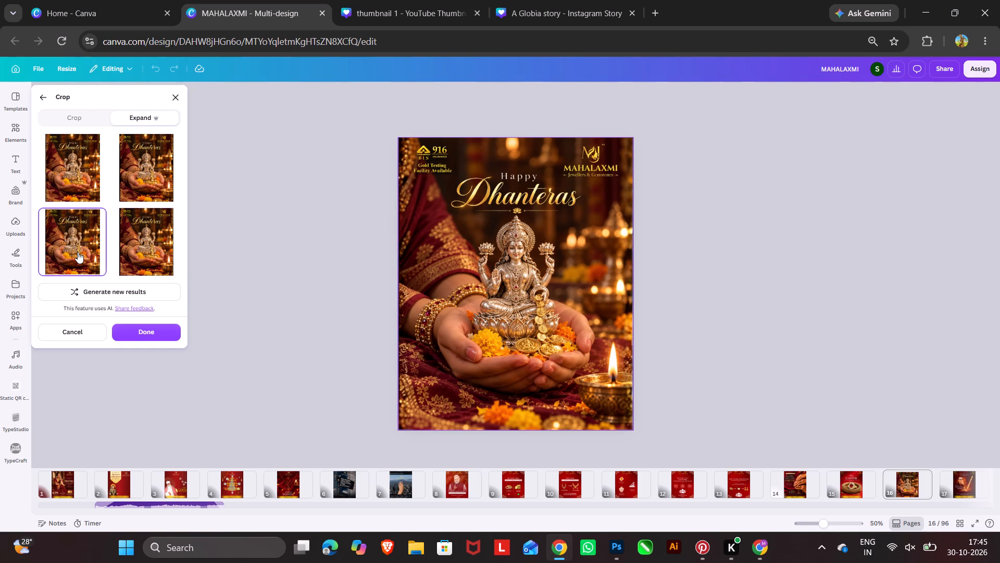
{"action": "left_click", "coordinate": [160, 338]}
{"action": "left_click", "coordinate": [767, 284]}
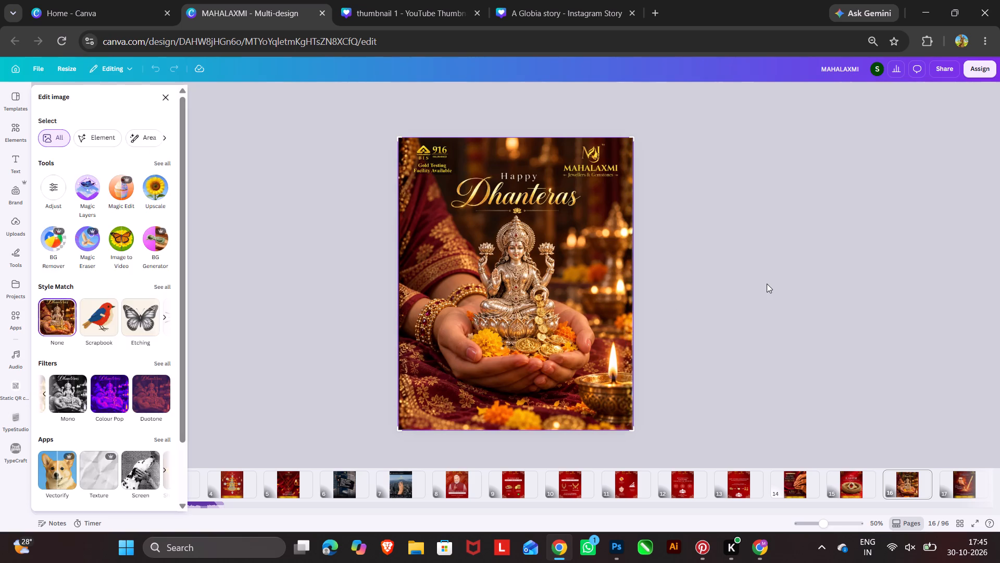
{"action": "left_click", "coordinate": [767, 284]}
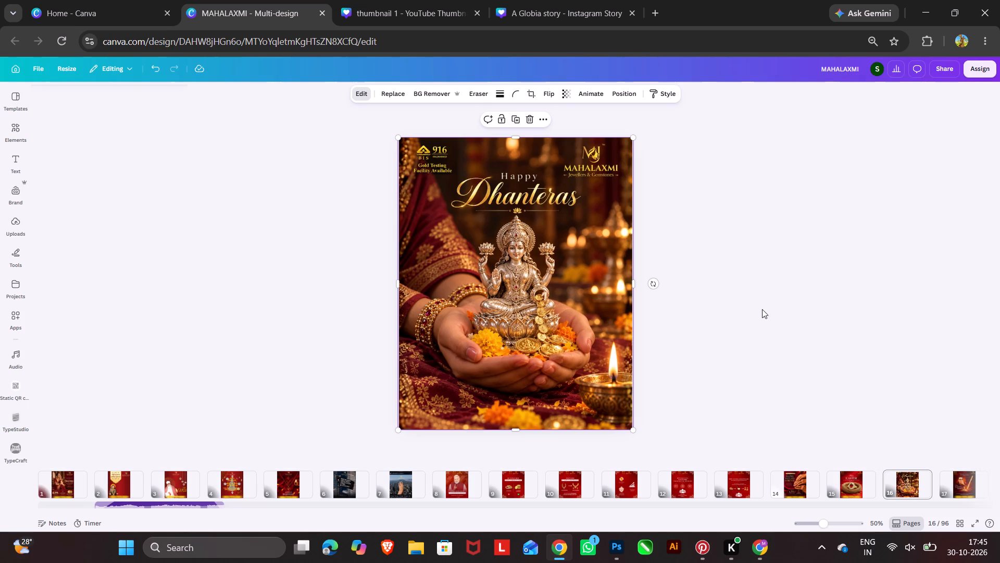
{"action": "left_click", "coordinate": [397, 283]}
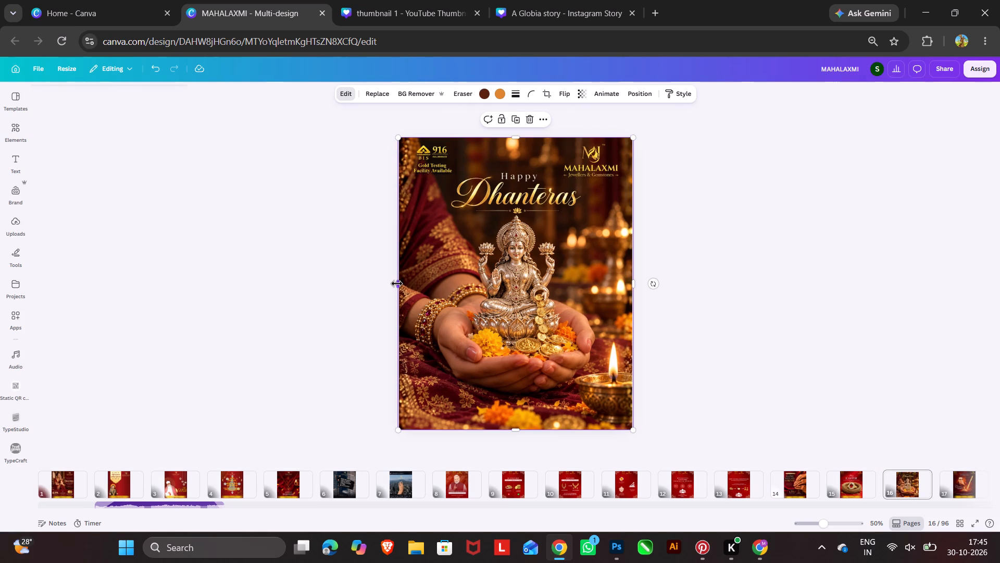
Fit the right edge of the expanded Dhanteras image to the page edge and finish editing the image.
{"action": "left_click", "coordinate": [633, 285]}
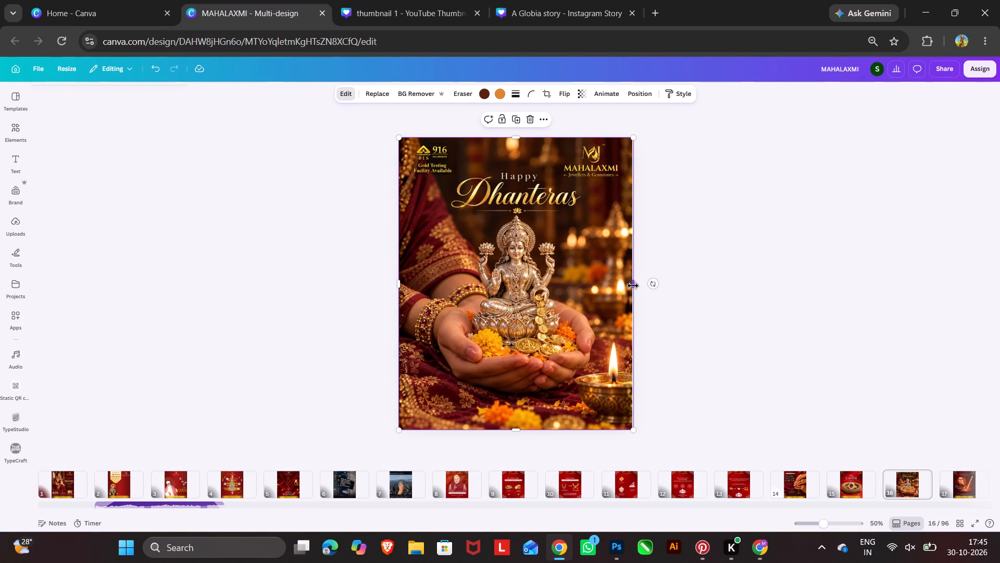
{"action": "left_click", "coordinate": [754, 306]}
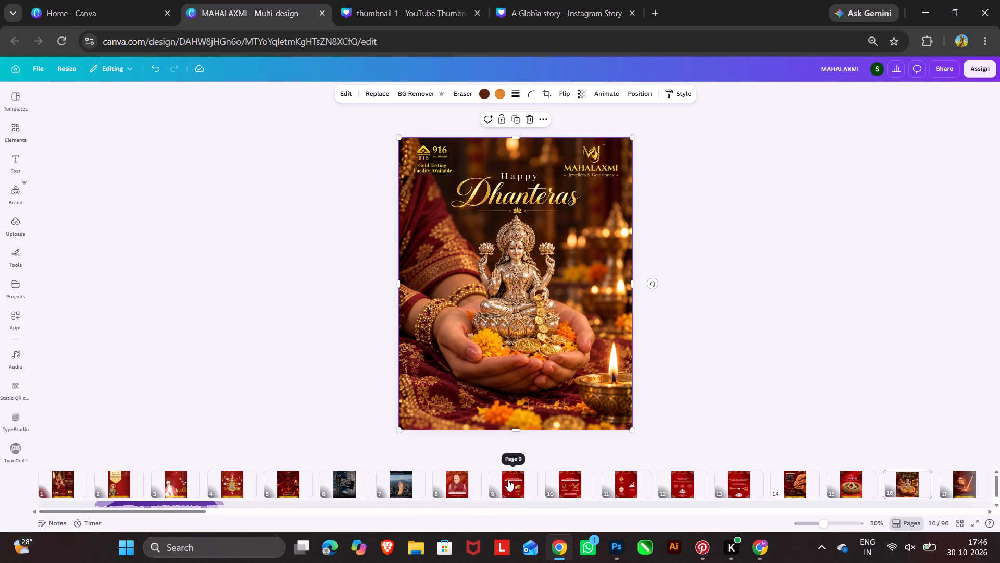
Copy the grouped golden footer with the branch addresses and phone number from the Happy Easter page 15 onto Dhanteras page 16.
{"action": "left_click", "coordinate": [242, 483]}
{"action": "left_click", "coordinate": [481, 400]}
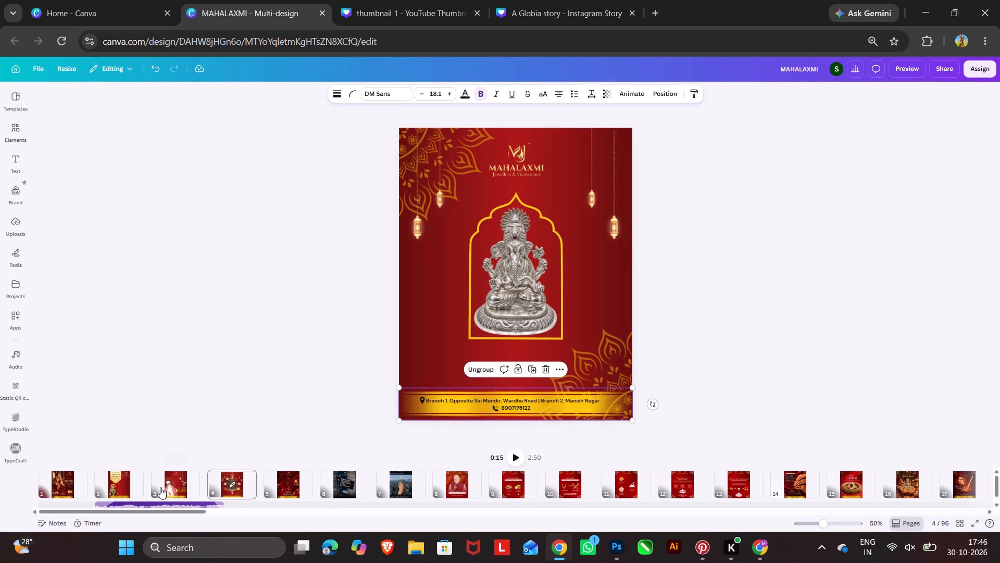
{"action": "left_click", "coordinate": [179, 480]}
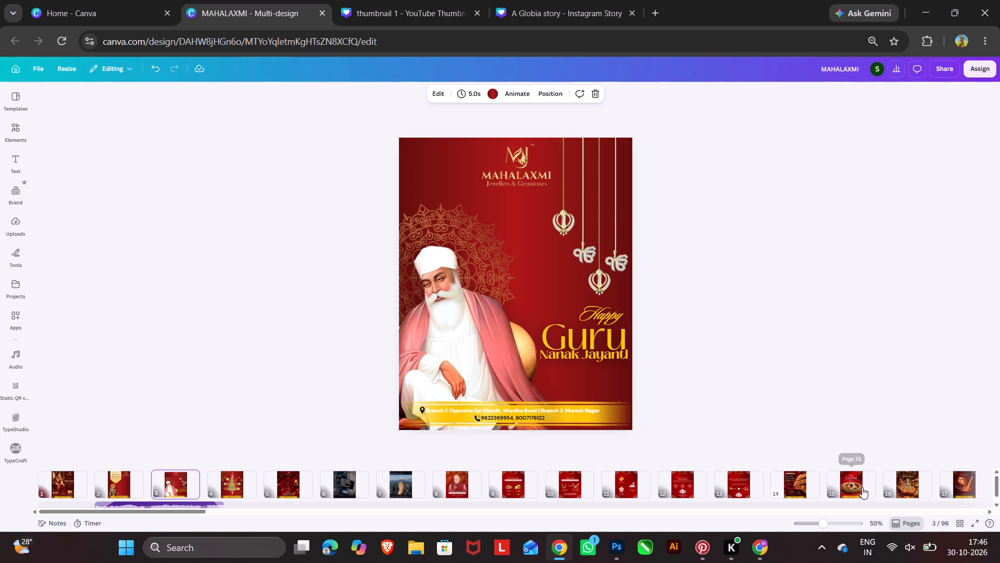
{"action": "left_click", "coordinate": [862, 487]}
{"action": "left_click", "coordinate": [562, 420]}
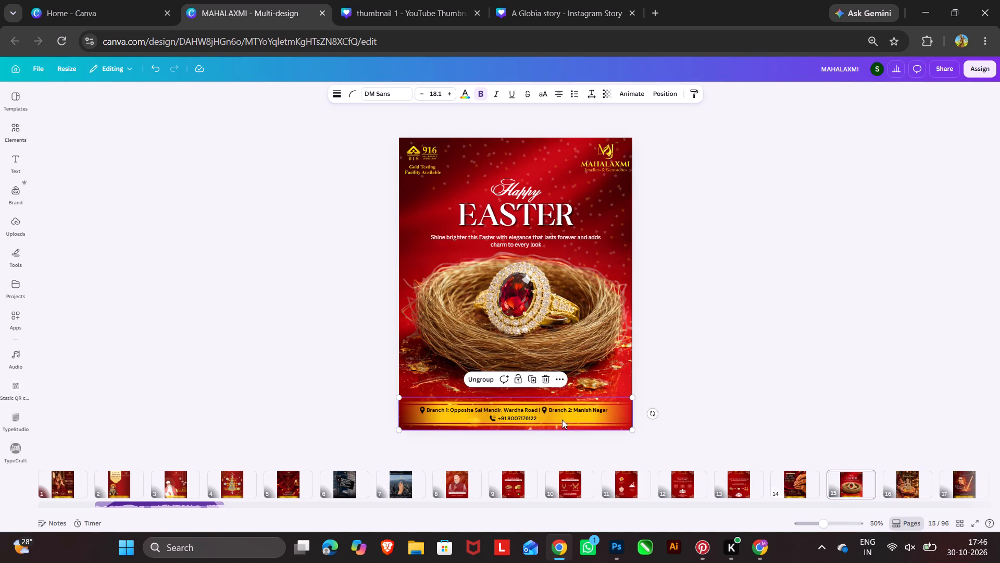
{"action": "key", "text": "ctrl+c"}
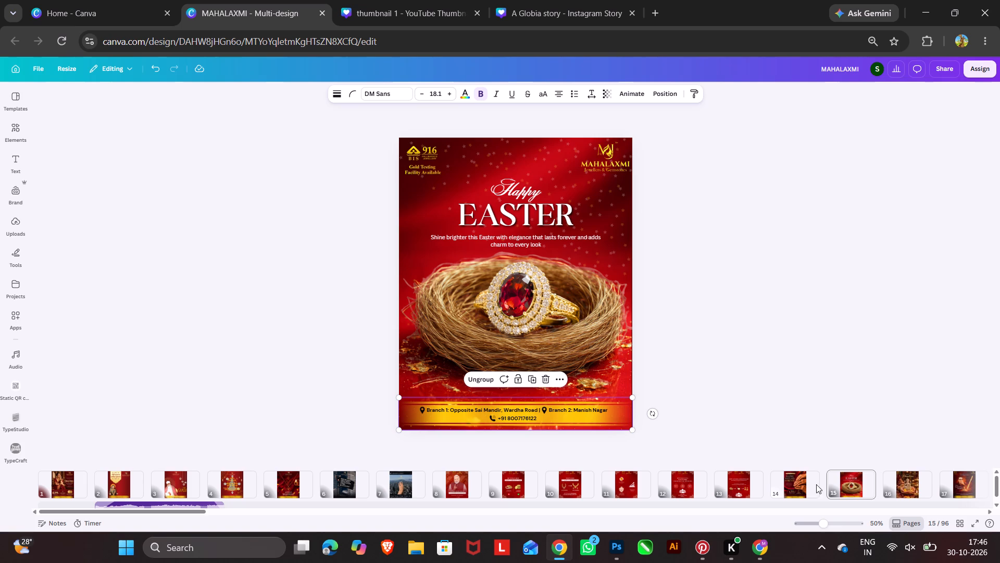
{"action": "left_click", "coordinate": [917, 481]}
{"action": "left_click", "coordinate": [593, 392]}
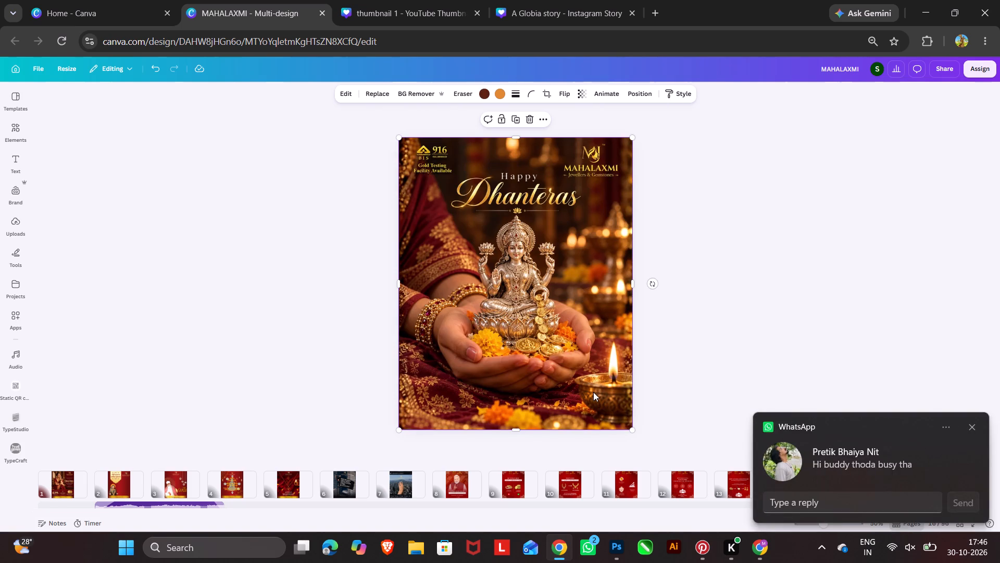
{"action": "key", "text": "ctrl+v"}
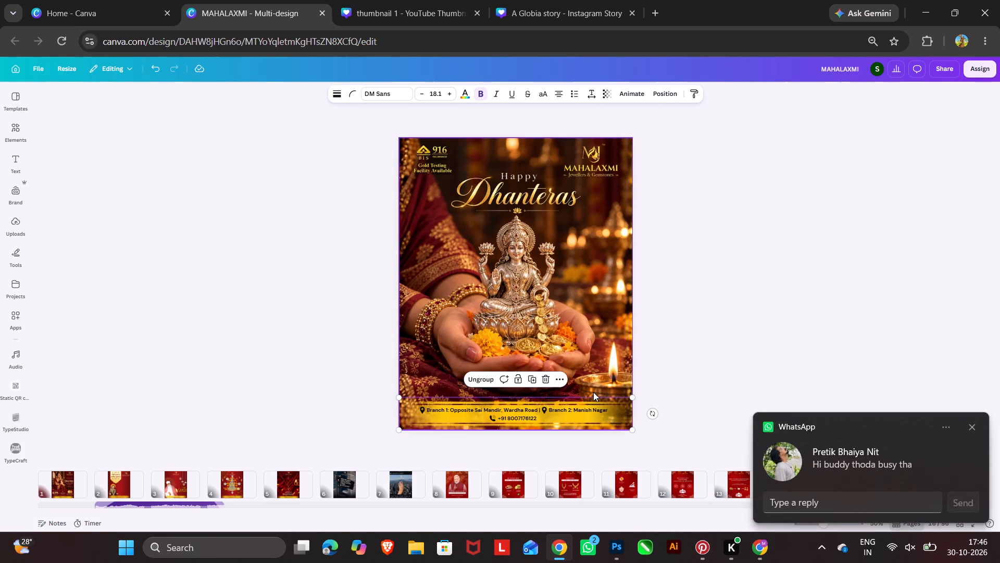
{"action": "left_click", "coordinate": [972, 430]}
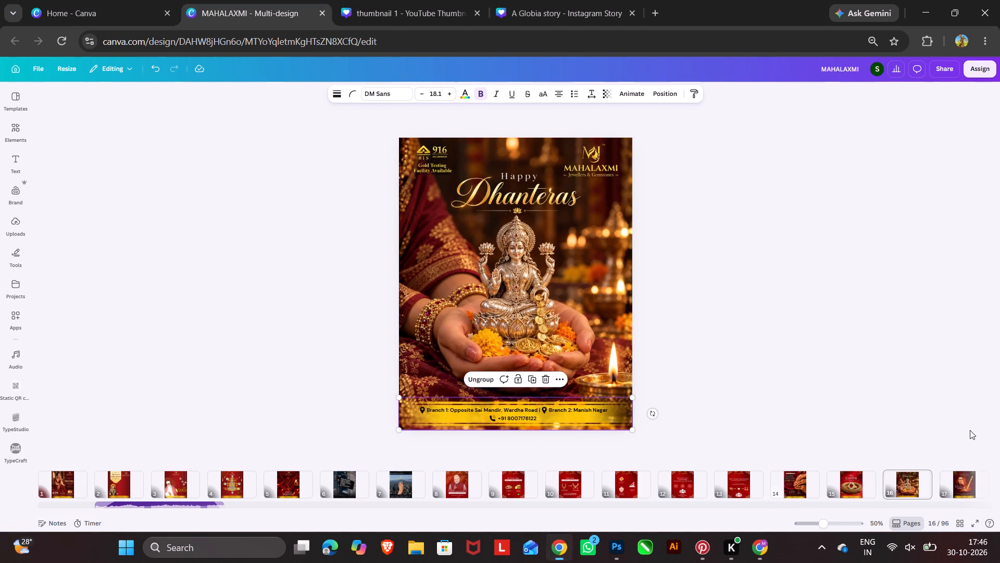
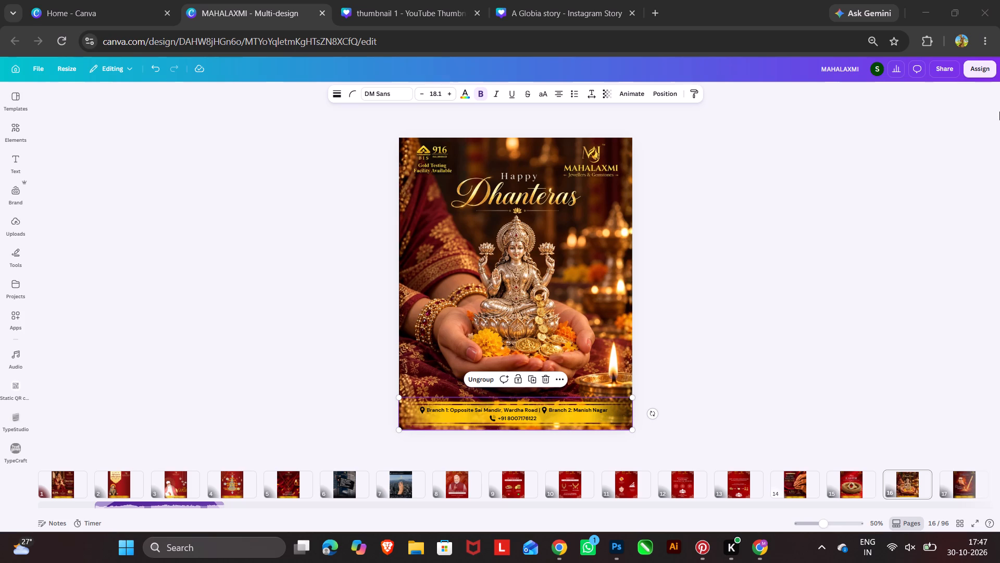
Split the full-page Dhanteras image on page 16 into separate editable elements with Magic Layers.
{"action": "left_click", "coordinate": [518, 254]}
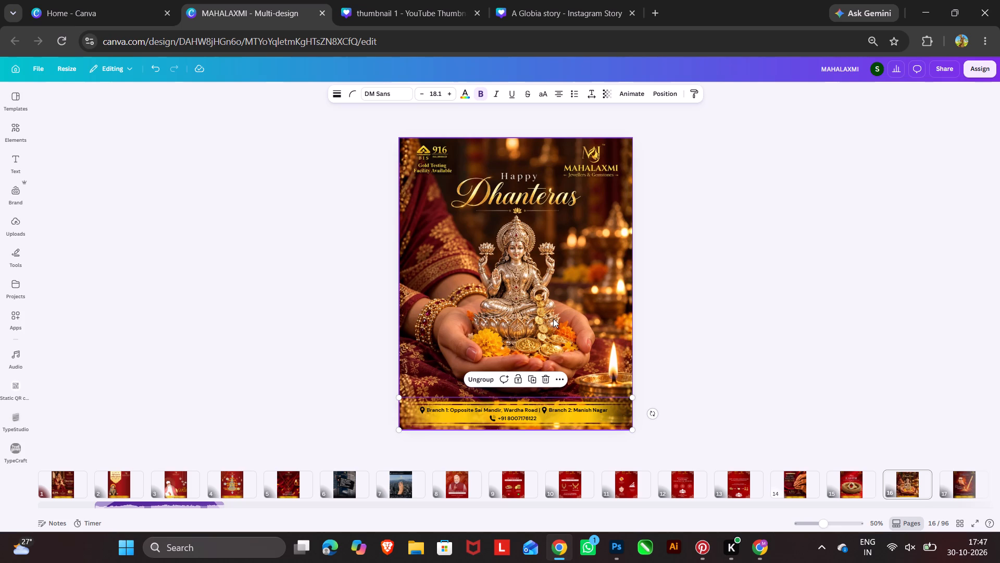
{"action": "left_click", "coordinate": [335, 96]}
{"action": "left_click", "coordinate": [436, 219]}
{"action": "left_click", "coordinate": [348, 93]}
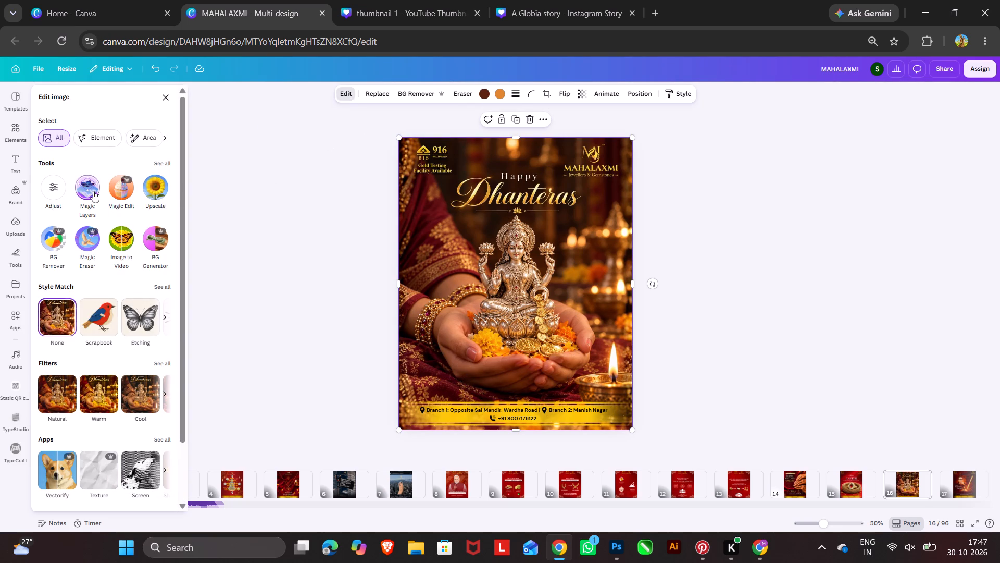
{"action": "left_click", "coordinate": [92, 189]}
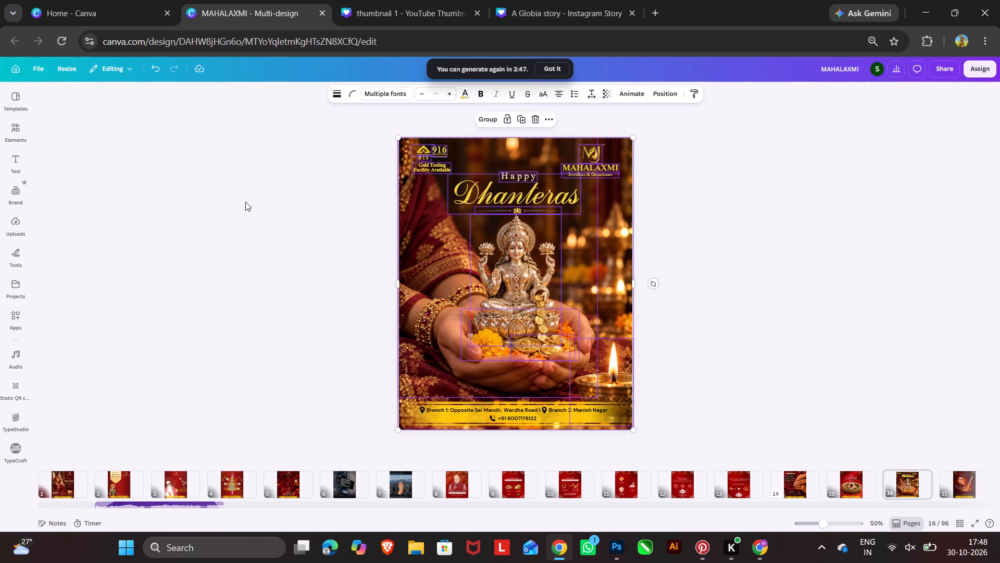
Delete the separated Mahalaxmi logo pieces above the heading: the MJ emblem, the MAHALAXMI name and the Jewellers & Gemstones tagline.
{"action": "left_click", "coordinate": [712, 190]}
{"action": "left_click", "coordinate": [588, 154]}
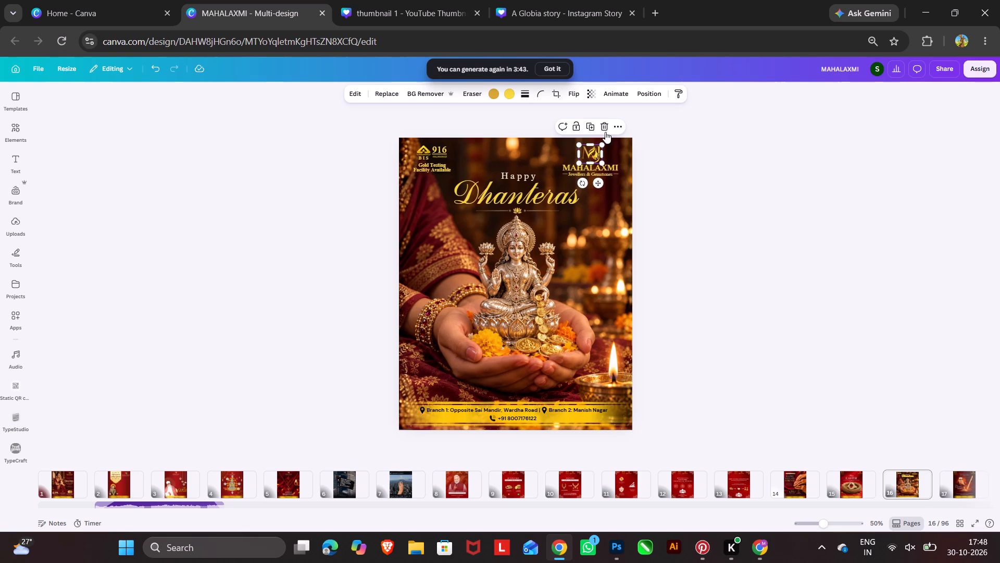
{"action": "left_click", "coordinate": [603, 126]}
{"action": "left_click", "coordinate": [603, 164]}
{"action": "left_click", "coordinate": [603, 148]}
{"action": "left_click", "coordinate": [603, 178]}
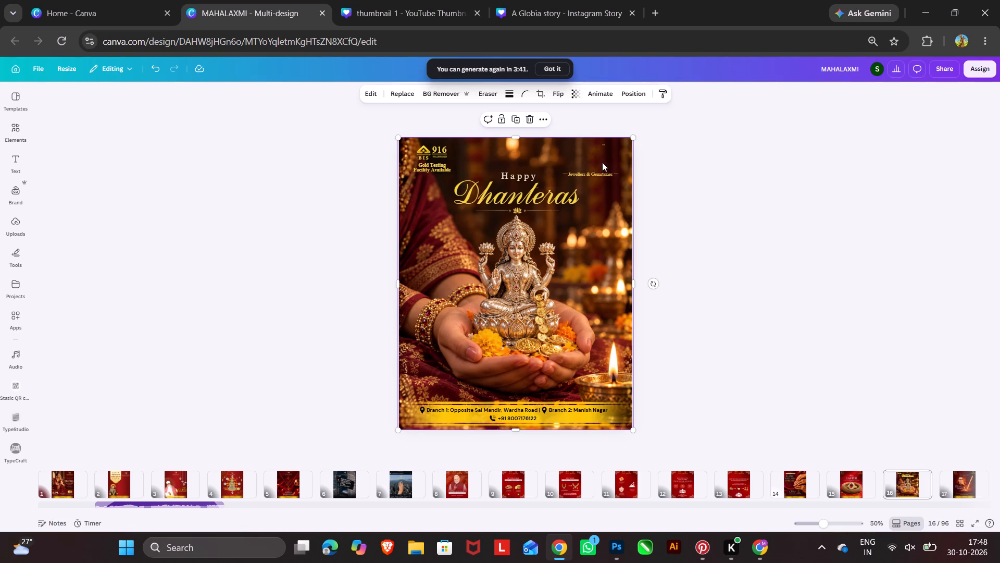
{"action": "left_click", "coordinate": [601, 180]}
{"action": "left_click", "coordinate": [601, 176]}
{"action": "left_click", "coordinate": [603, 153]}
Delete the BIS text, the 916 mark, the triangular hallmark emblem and the Gold Testing Facility Available text.
{"action": "left_click", "coordinate": [430, 160]}
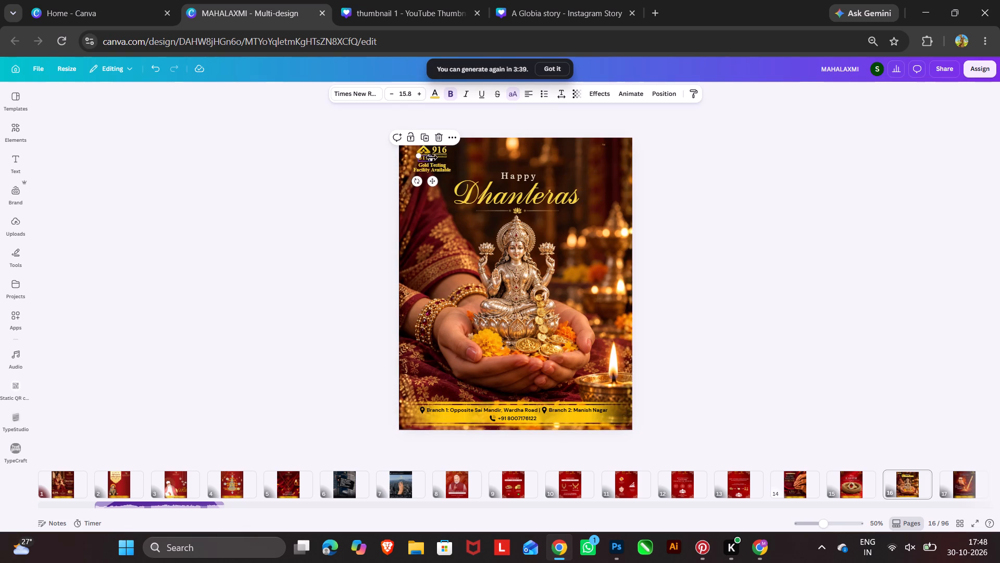
{"action": "left_click", "coordinate": [439, 137]}
{"action": "left_click", "coordinate": [433, 154]}
{"action": "left_click", "coordinate": [447, 130]}
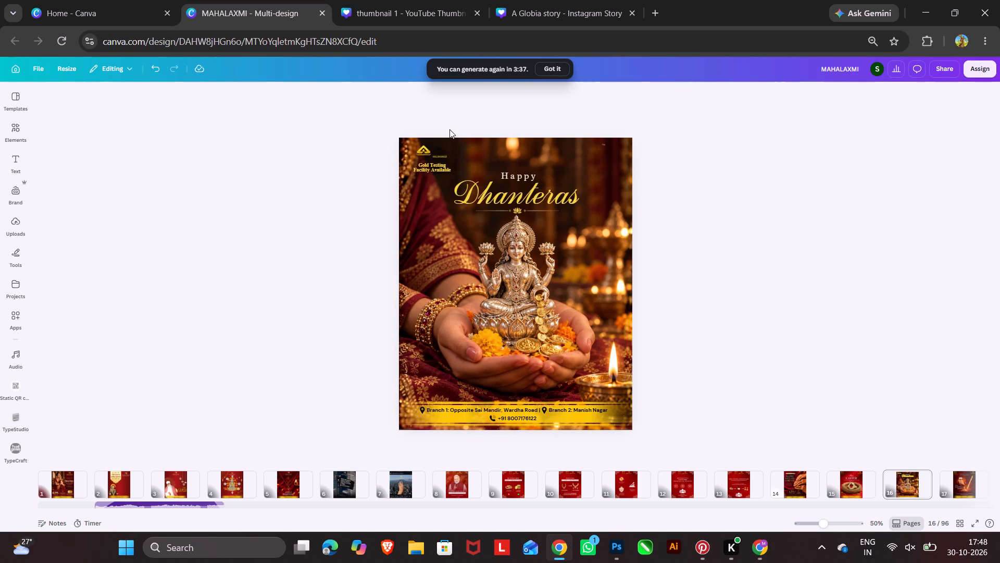
{"action": "left_click", "coordinate": [421, 158]}
{"action": "double_click", "coordinate": [443, 154]}
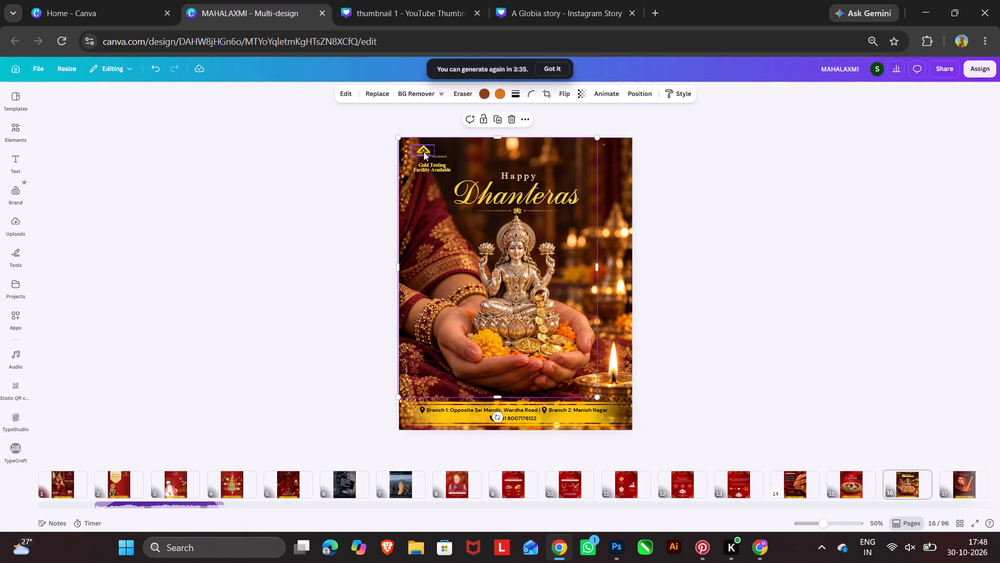
{"action": "left_click", "coordinate": [423, 152]}
{"action": "left_click", "coordinate": [436, 130]}
{"action": "left_click", "coordinate": [442, 155]}
{"action": "left_click", "coordinate": [439, 172]}
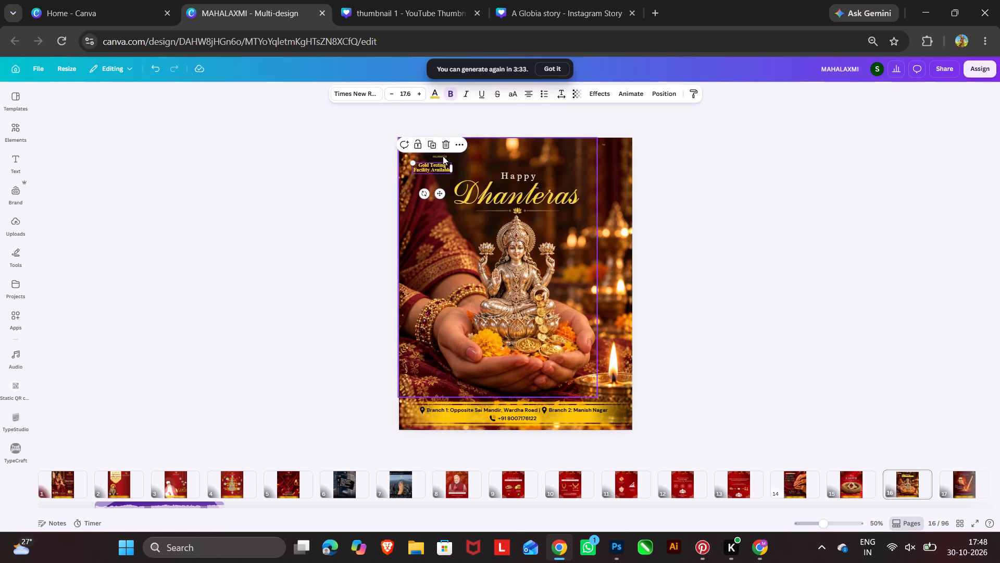
{"action": "left_click", "coordinate": [444, 143]}
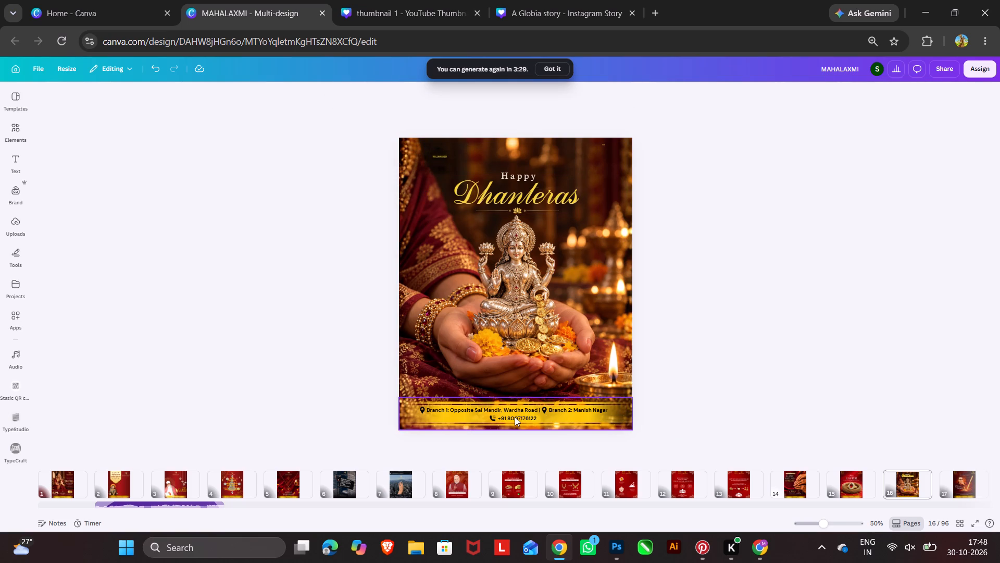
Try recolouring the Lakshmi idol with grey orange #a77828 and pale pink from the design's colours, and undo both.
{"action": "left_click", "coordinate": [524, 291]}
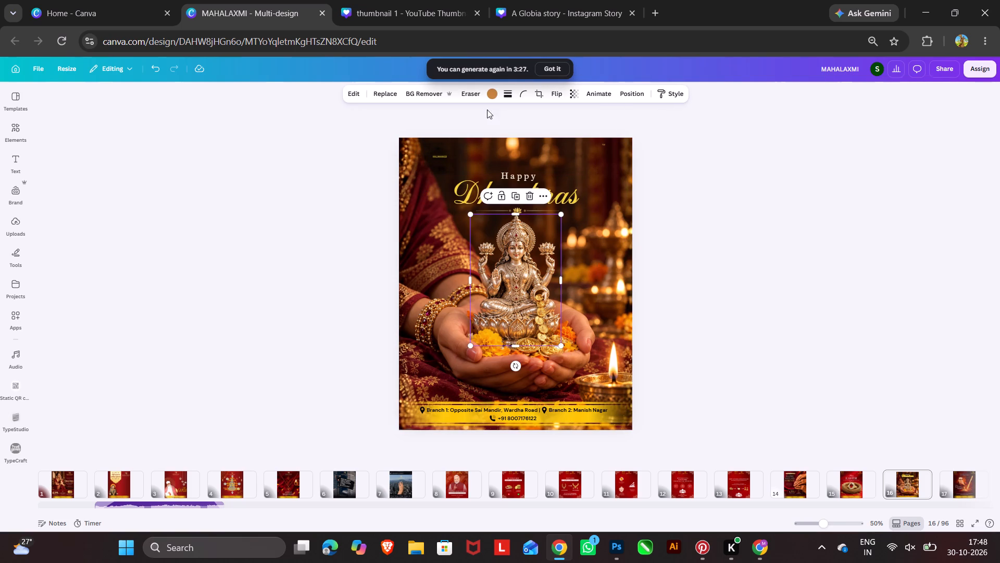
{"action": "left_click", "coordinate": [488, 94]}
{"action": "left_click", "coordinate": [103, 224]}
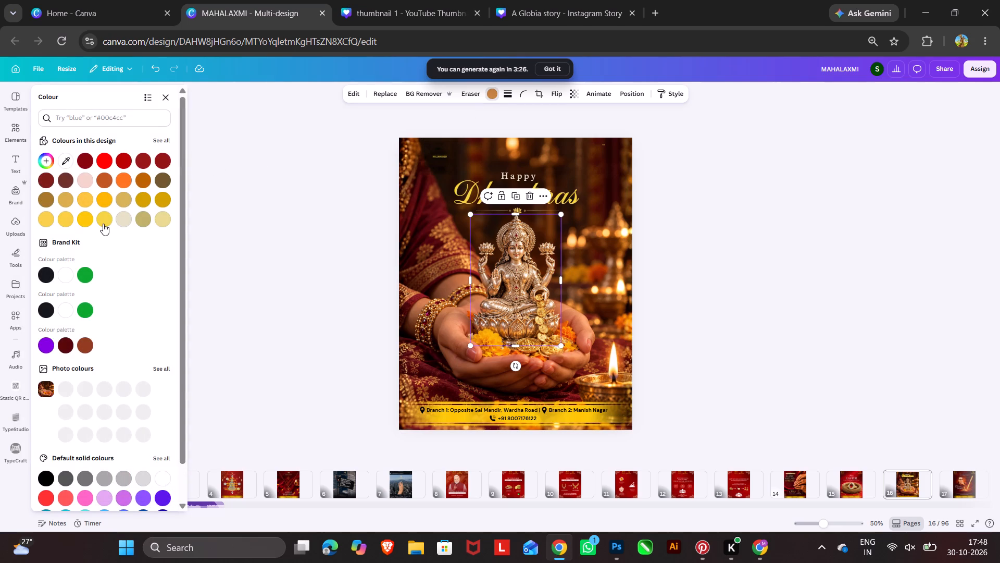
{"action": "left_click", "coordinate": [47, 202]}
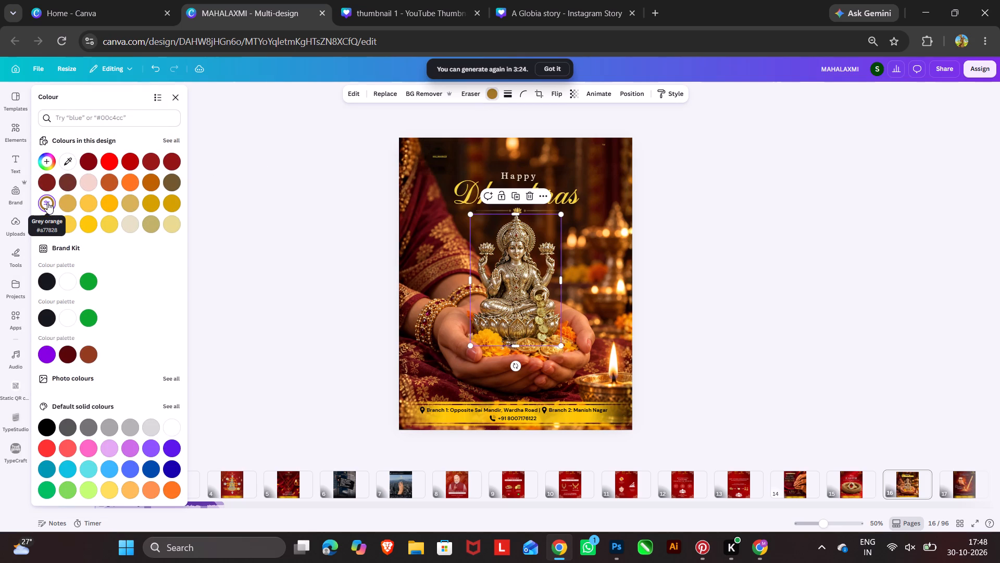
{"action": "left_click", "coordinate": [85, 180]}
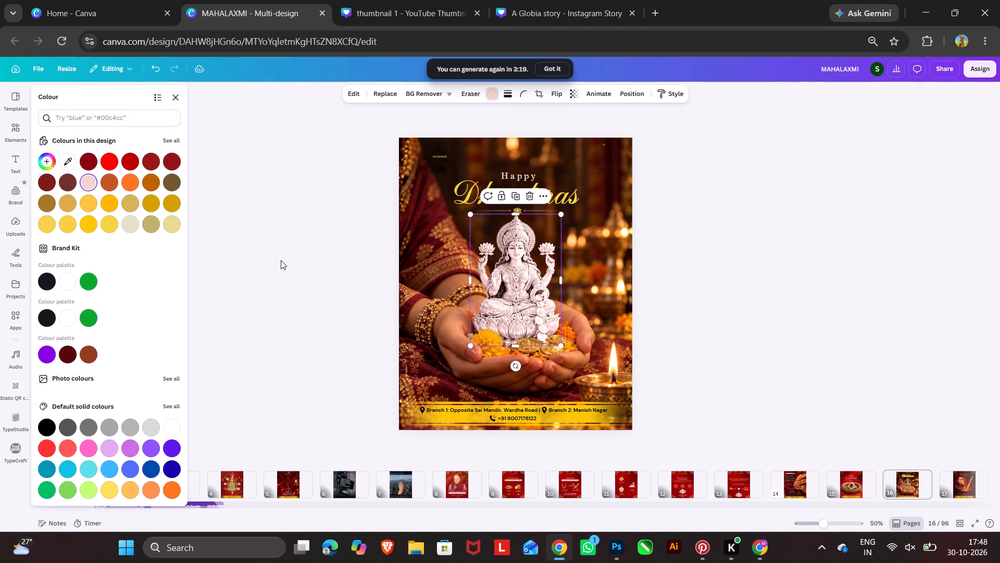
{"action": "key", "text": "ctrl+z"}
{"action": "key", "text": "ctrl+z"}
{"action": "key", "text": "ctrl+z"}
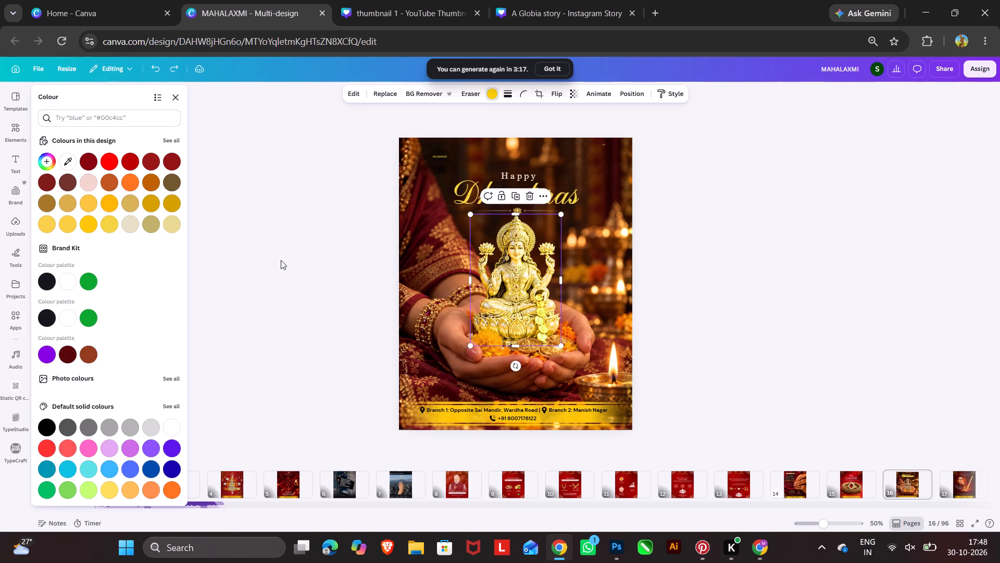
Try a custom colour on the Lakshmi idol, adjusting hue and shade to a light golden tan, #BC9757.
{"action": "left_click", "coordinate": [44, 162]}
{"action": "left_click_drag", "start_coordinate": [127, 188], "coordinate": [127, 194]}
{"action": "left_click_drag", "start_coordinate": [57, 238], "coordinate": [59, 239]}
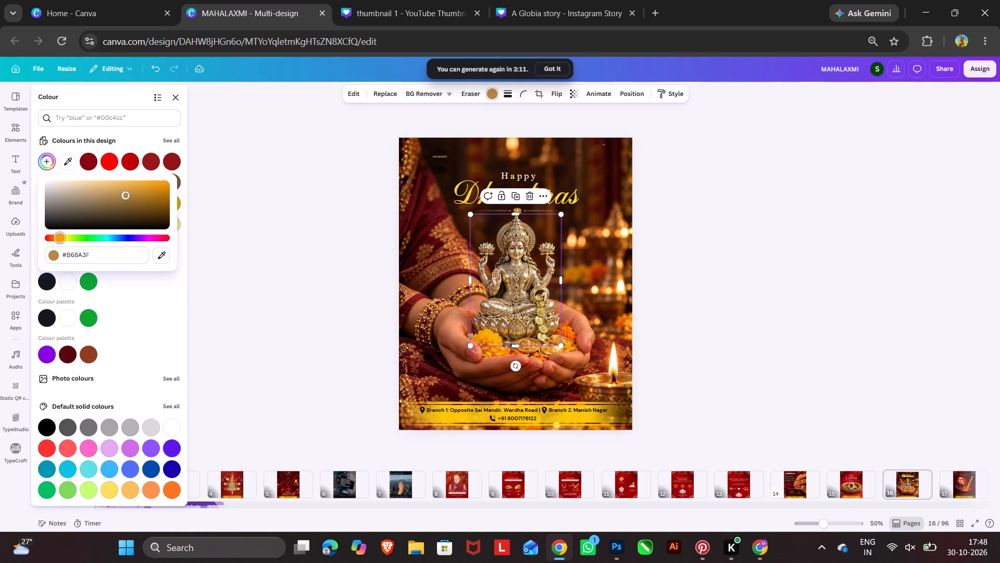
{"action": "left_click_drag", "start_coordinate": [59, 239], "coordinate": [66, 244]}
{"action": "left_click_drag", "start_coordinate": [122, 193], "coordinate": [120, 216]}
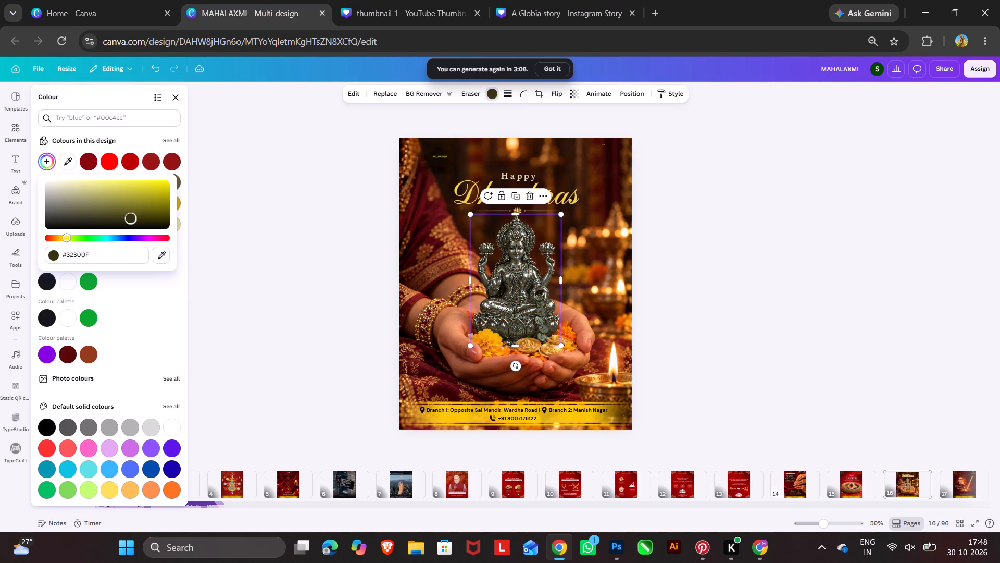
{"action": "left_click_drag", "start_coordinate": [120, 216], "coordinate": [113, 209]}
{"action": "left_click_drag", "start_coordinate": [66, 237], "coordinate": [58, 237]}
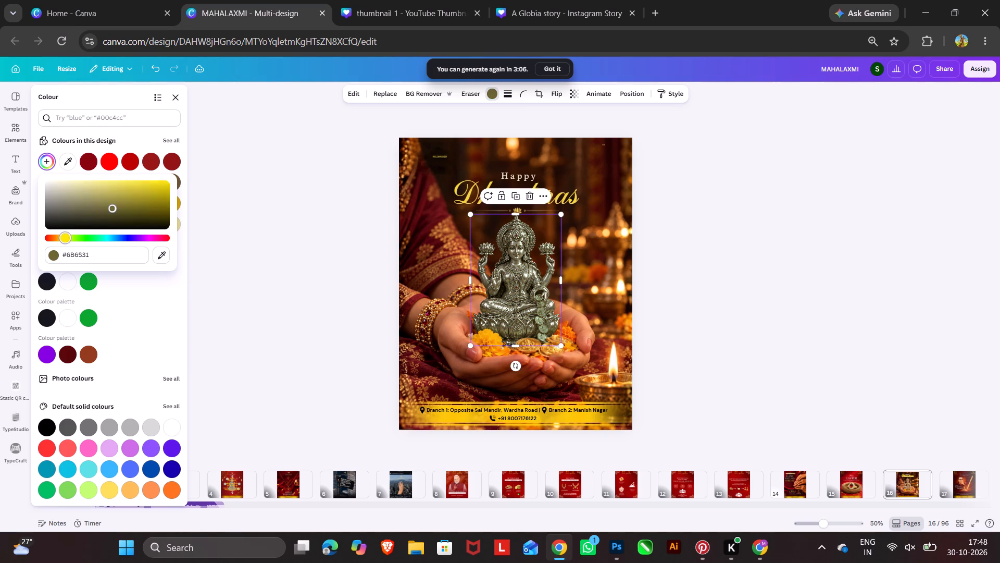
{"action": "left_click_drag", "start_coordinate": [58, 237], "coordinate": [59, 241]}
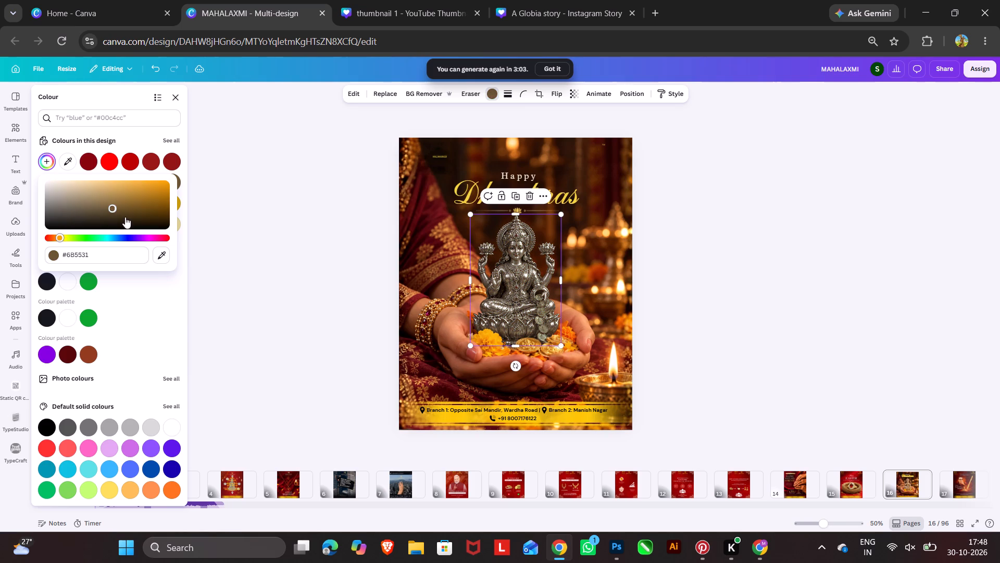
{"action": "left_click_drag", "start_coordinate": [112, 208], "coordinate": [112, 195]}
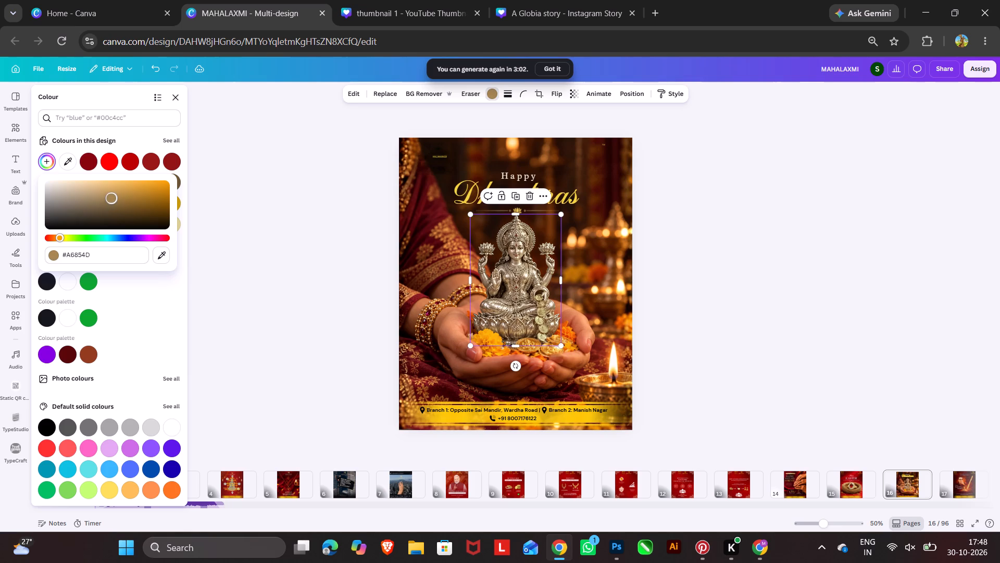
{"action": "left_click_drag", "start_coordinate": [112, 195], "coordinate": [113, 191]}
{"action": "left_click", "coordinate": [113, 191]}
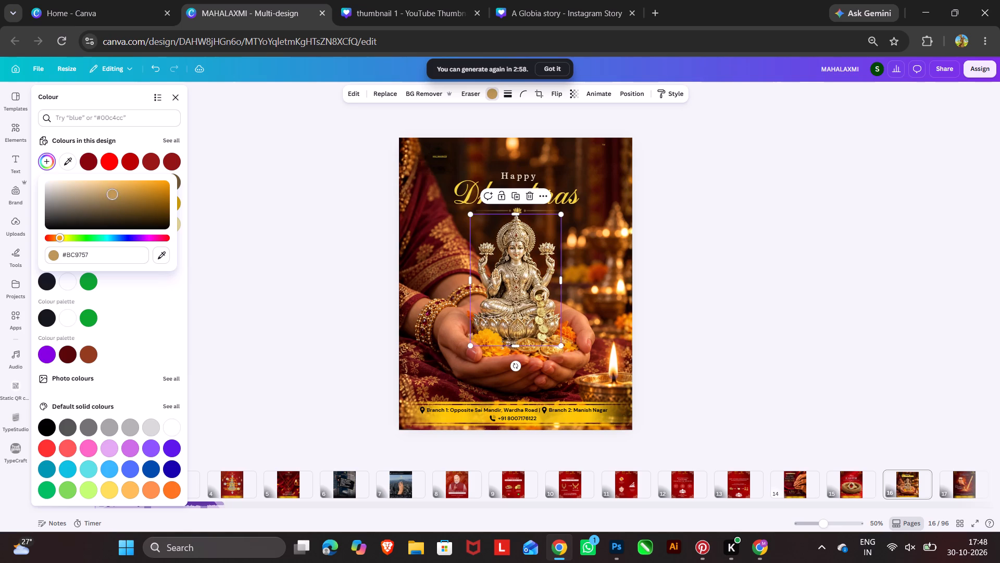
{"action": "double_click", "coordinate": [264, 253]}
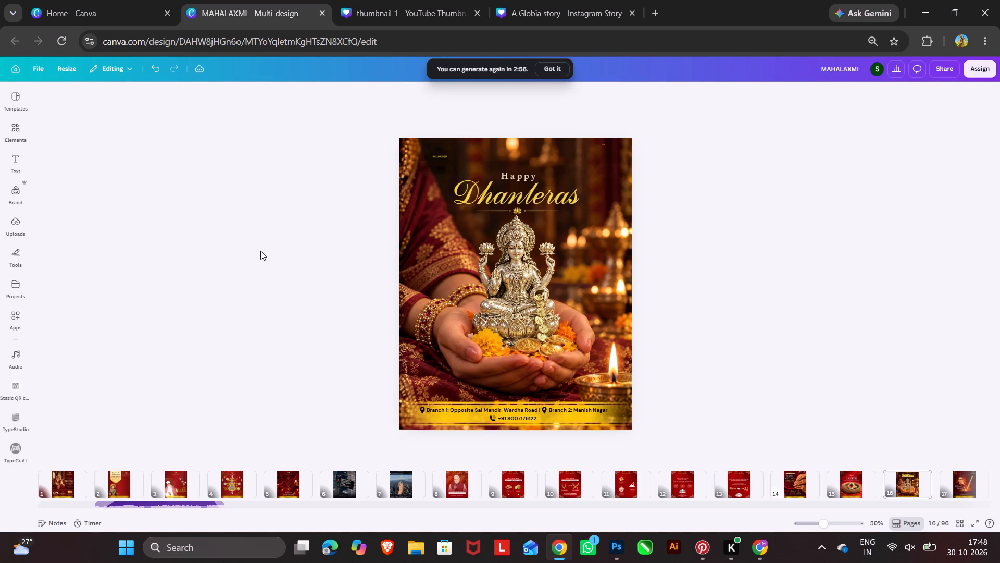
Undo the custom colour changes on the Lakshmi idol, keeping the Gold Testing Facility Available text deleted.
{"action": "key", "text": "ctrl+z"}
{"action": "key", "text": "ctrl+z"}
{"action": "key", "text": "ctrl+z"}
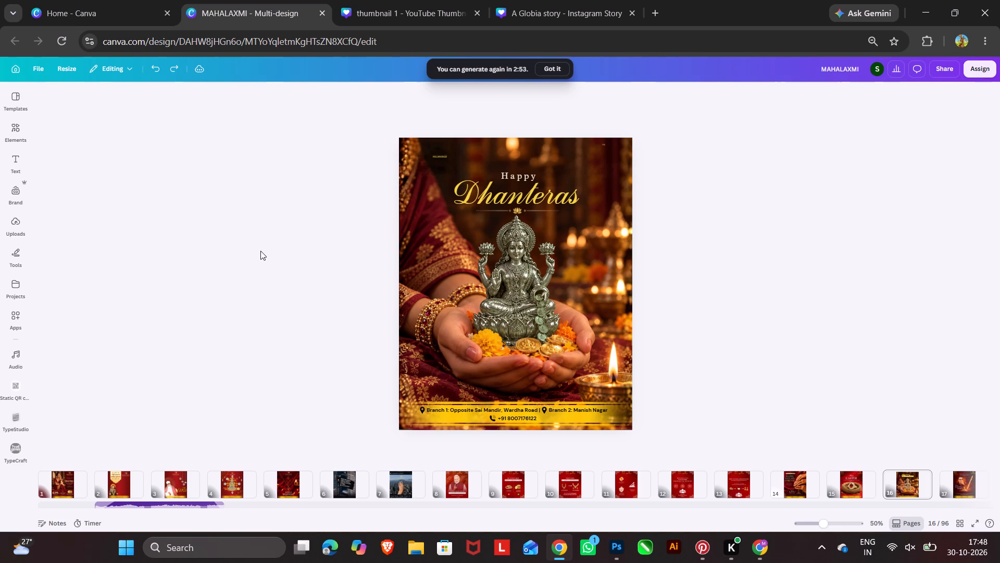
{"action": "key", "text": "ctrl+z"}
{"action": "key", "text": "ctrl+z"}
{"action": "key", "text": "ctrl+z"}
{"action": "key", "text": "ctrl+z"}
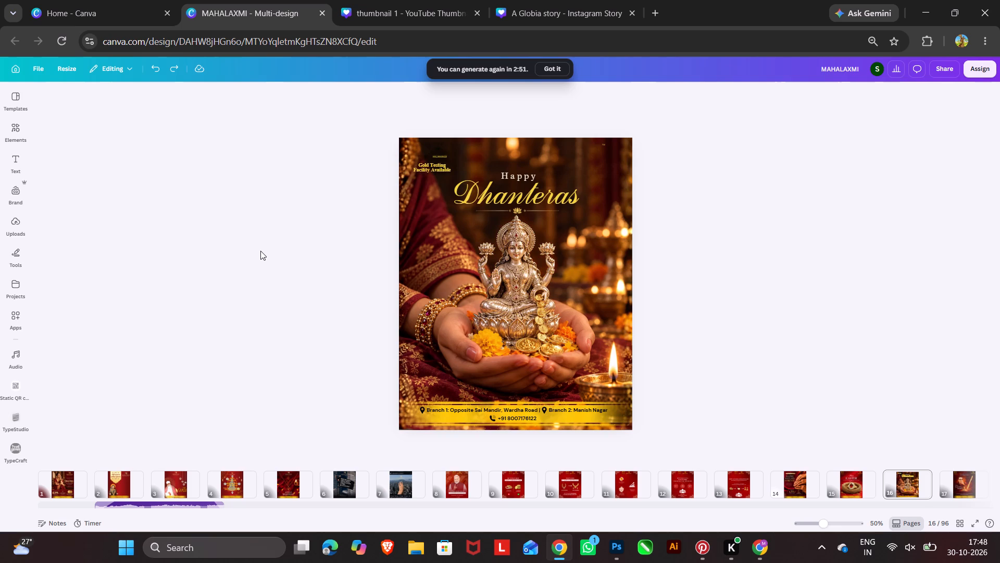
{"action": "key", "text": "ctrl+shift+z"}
Adjust the background image's side edges to line up with the page edges.
{"action": "left_click", "coordinate": [547, 189]}
{"action": "left_click", "coordinate": [611, 176]}
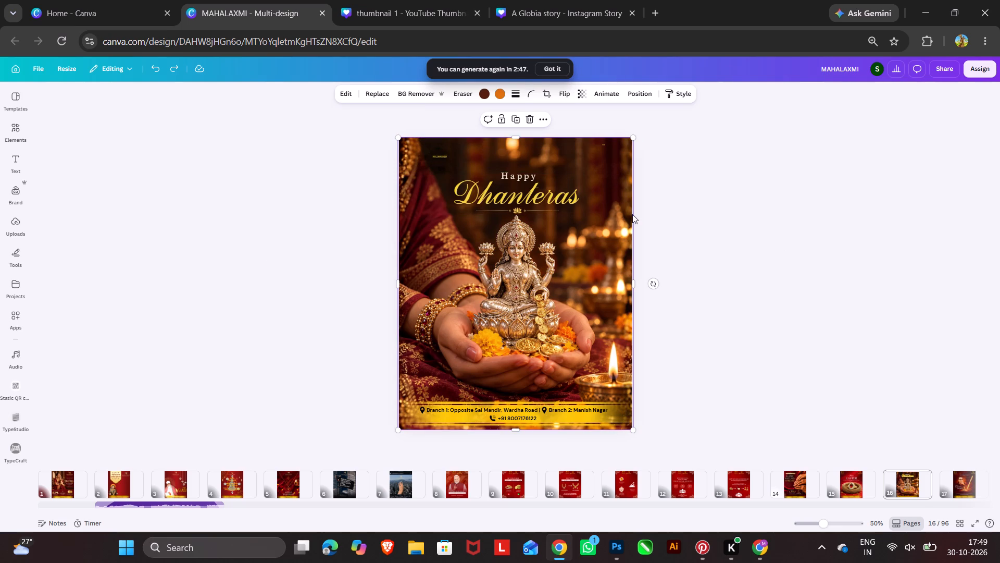
{"action": "left_click_drag", "start_coordinate": [636, 281], "coordinate": [634, 289]}
{"action": "left_click", "coordinate": [399, 284]}
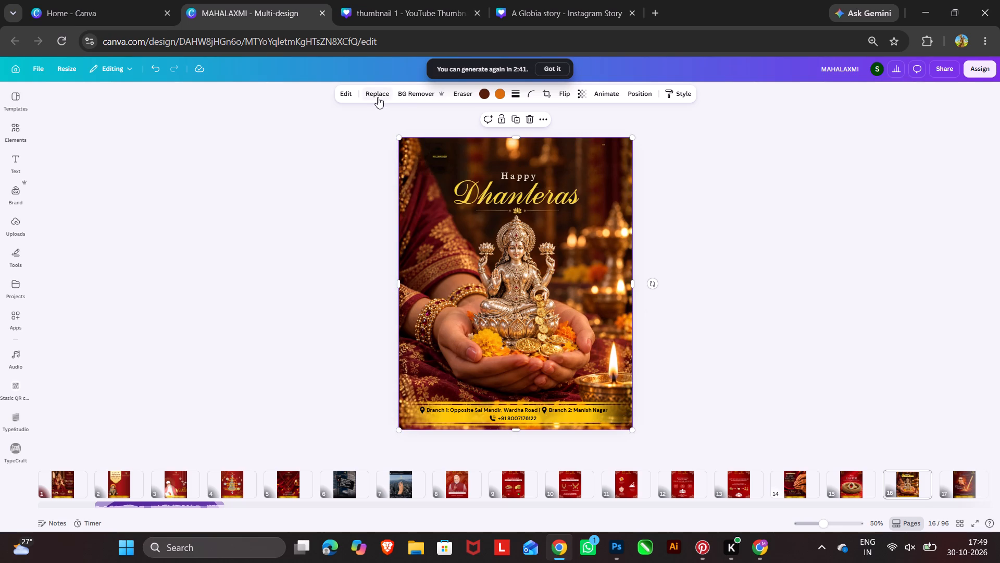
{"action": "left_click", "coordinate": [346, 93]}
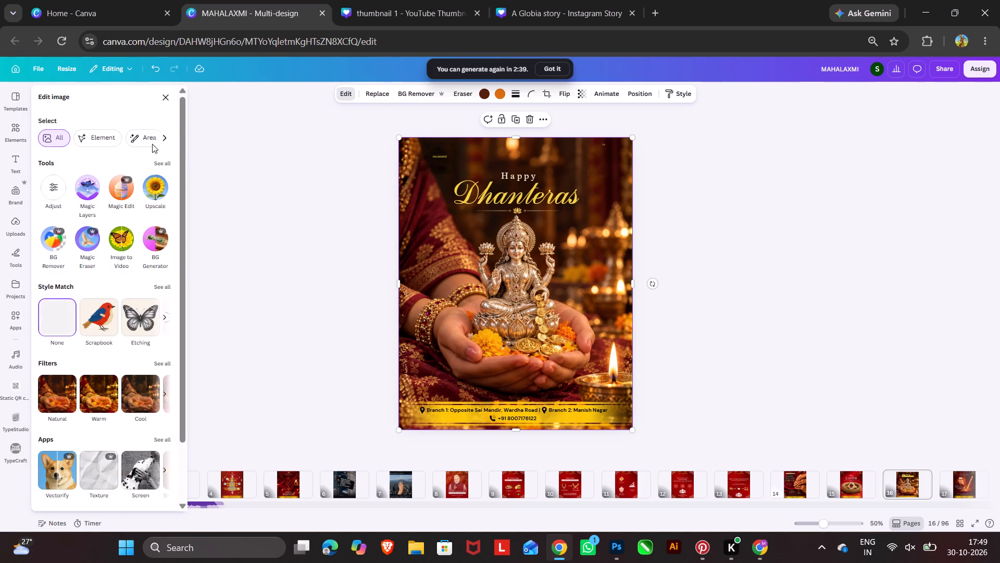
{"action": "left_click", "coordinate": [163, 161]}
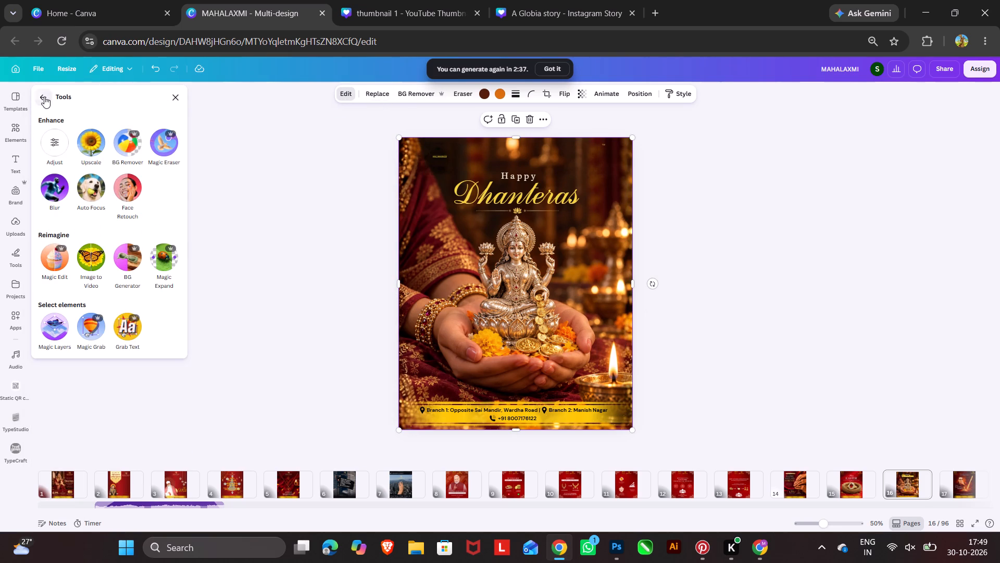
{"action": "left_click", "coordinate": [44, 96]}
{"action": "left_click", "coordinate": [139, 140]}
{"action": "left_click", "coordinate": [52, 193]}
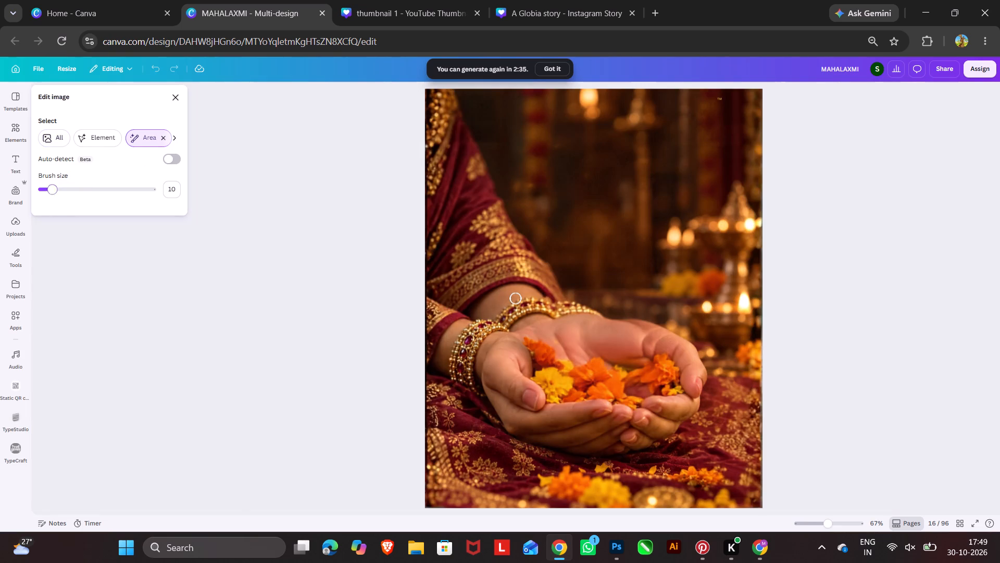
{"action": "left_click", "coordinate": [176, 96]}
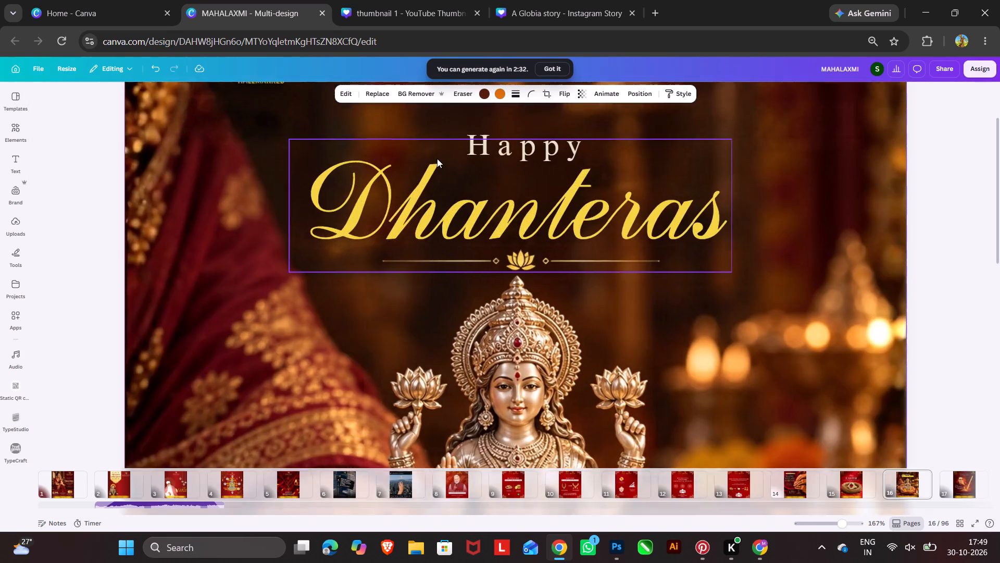
Erase the leftover HALLMARKED text from the hands image layer, using an area selection with brush size 15.
{"action": "scroll", "coordinate": [417, 157], "scroll_direction": "up", "scroll_amount": 4}
{"action": "left_click", "coordinate": [242, 176]}
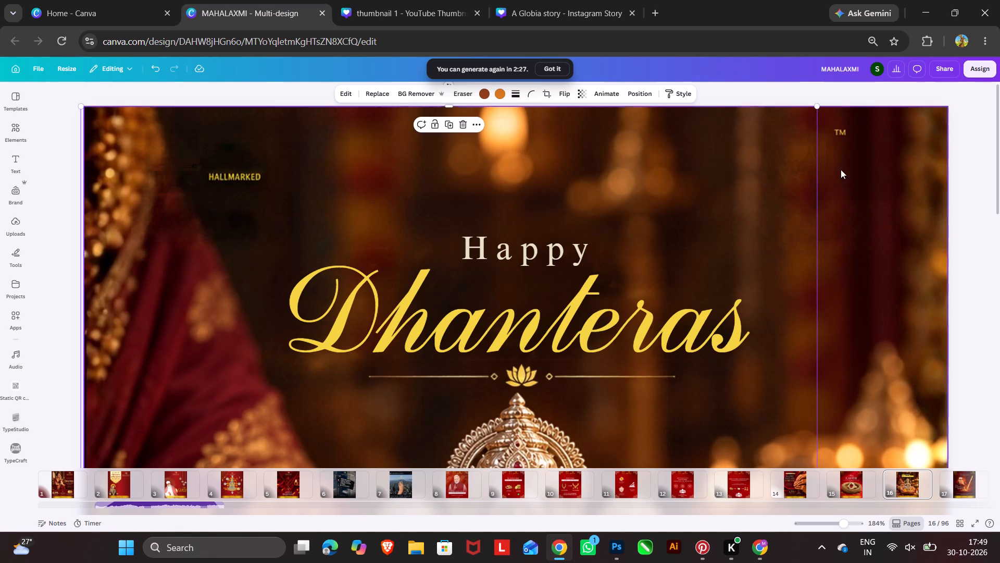
{"action": "left_click", "coordinate": [647, 97]}
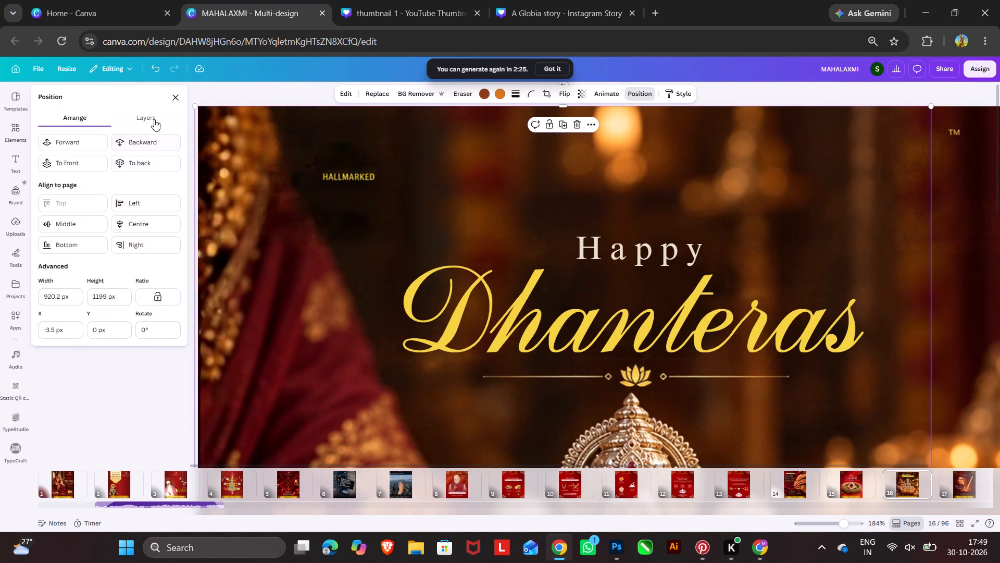
{"action": "left_click", "coordinate": [154, 117]}
{"action": "left_click", "coordinate": [135, 231]}
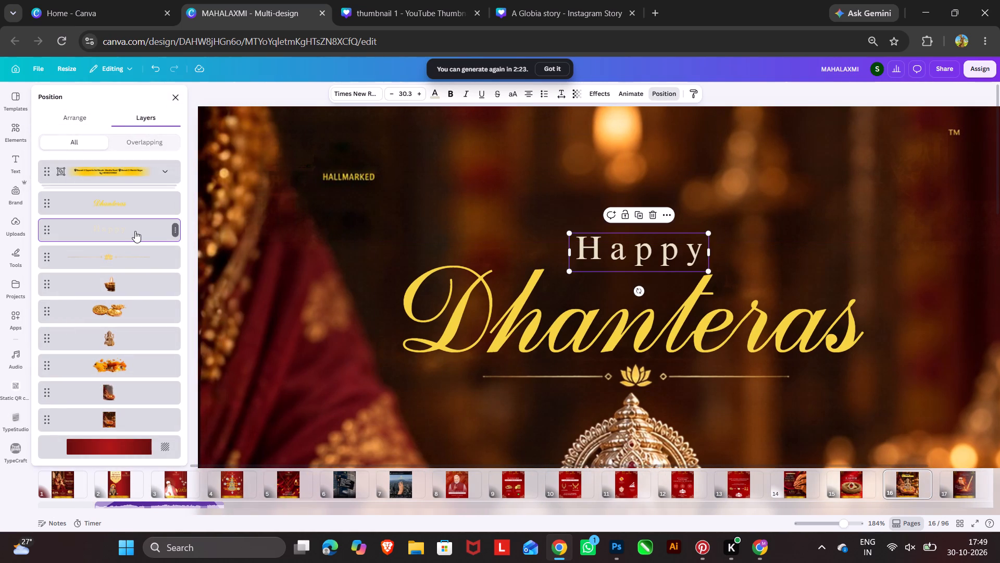
{"action": "left_click", "coordinate": [125, 201]}
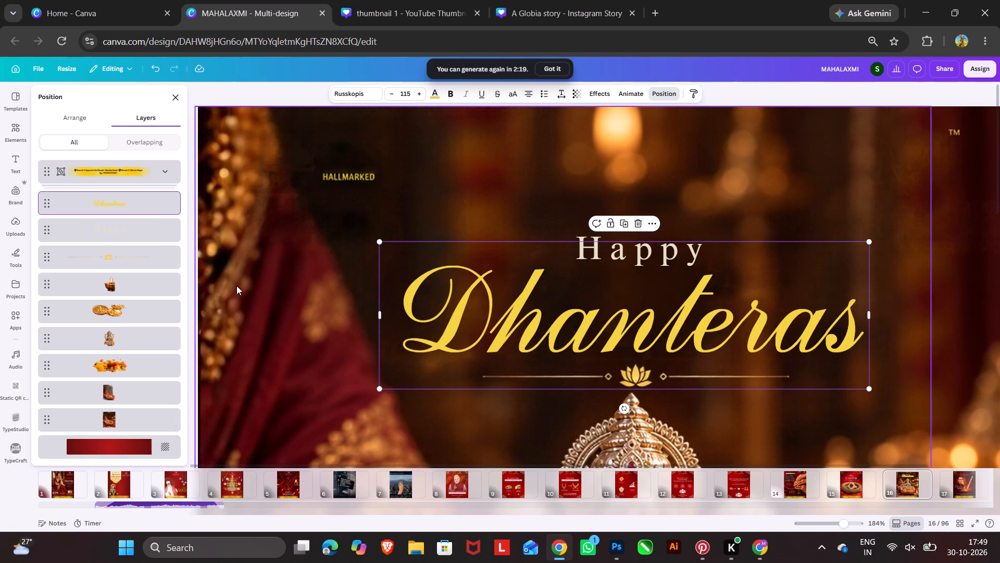
{"action": "left_click", "coordinate": [276, 224]}
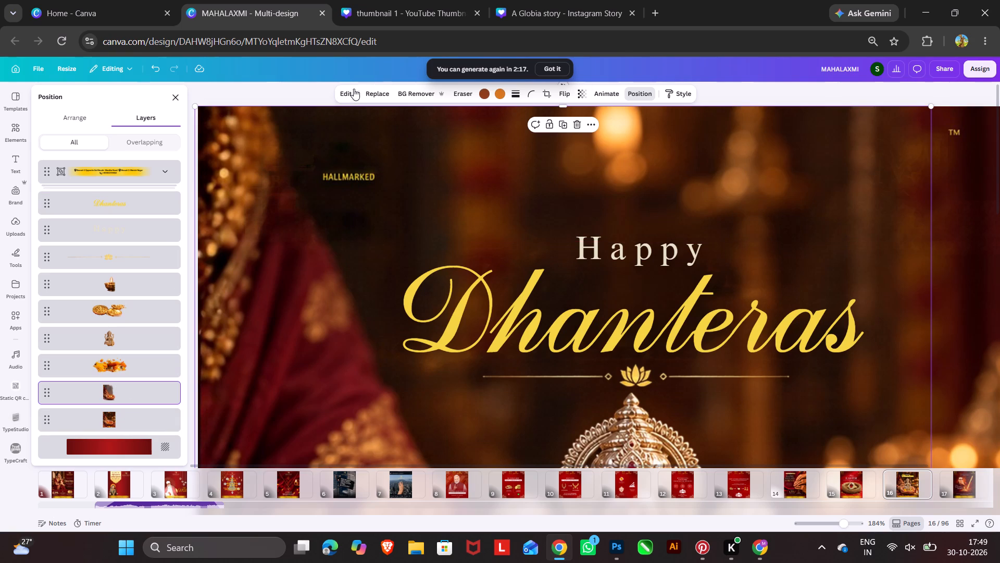
{"action": "left_click", "coordinate": [347, 93]}
{"action": "left_click", "coordinate": [151, 138]}
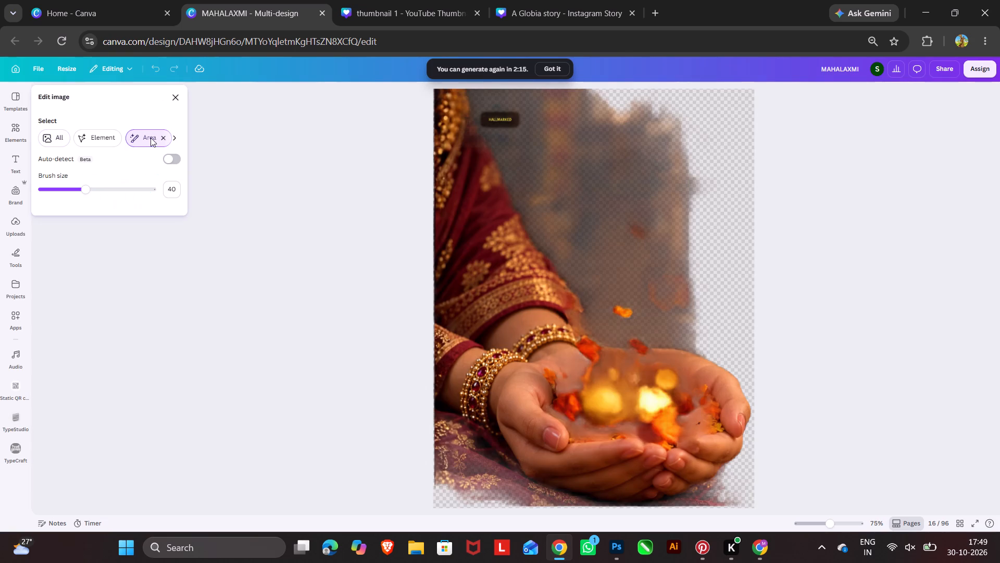
{"action": "left_click", "coordinate": [58, 191]}
{"action": "left_click_drag", "start_coordinate": [492, 119], "coordinate": [514, 119]}
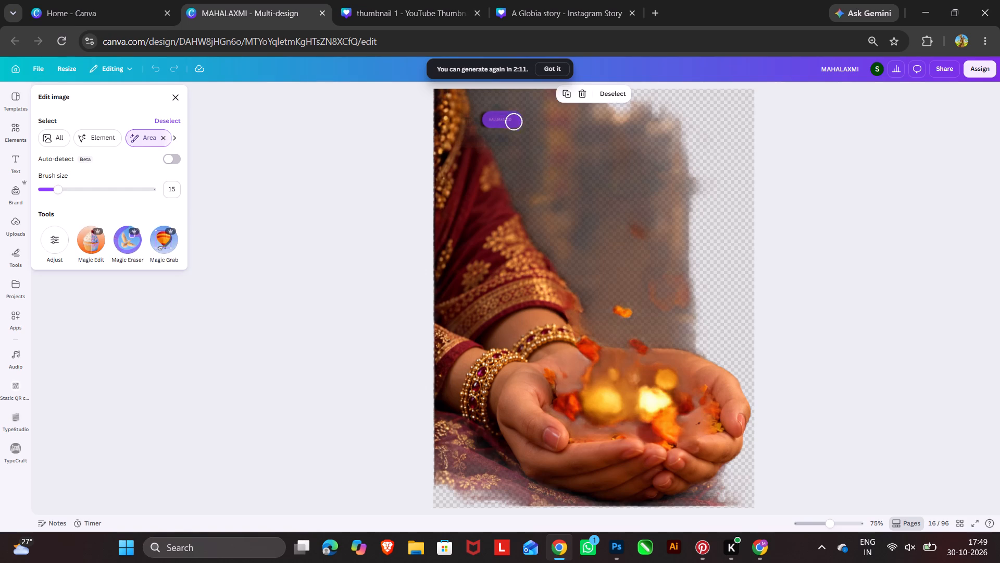
{"action": "left_click", "coordinate": [581, 91]}
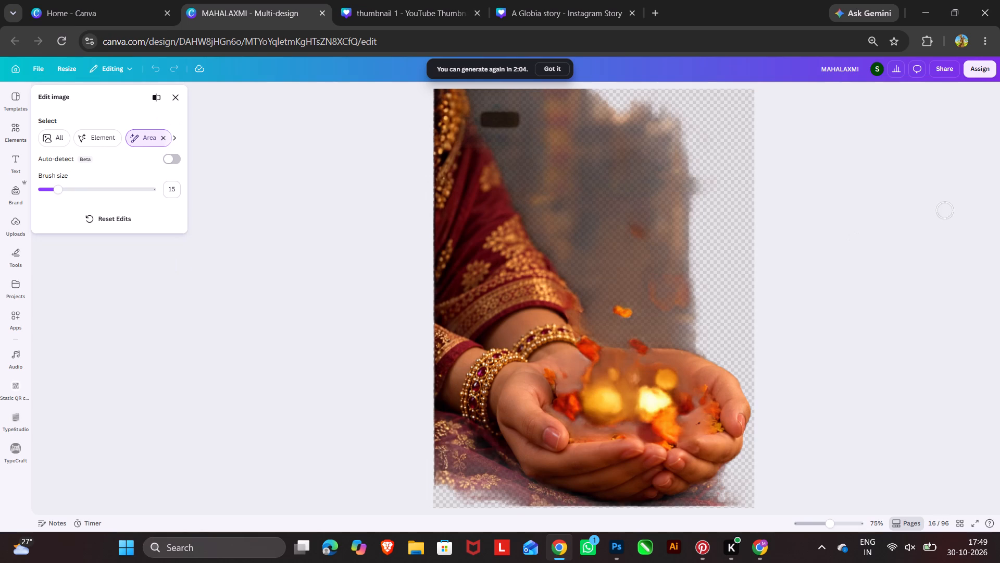
{"action": "left_click", "coordinate": [177, 100]}
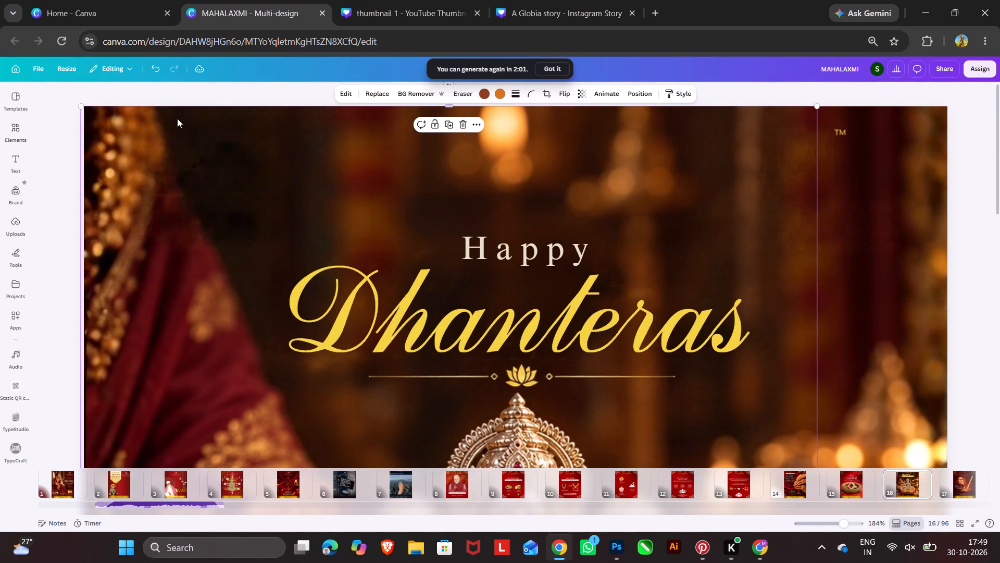
Erase the leftover TM mark from the background image, using an area selection with brush size 7.
{"action": "left_click", "coordinate": [861, 130]}
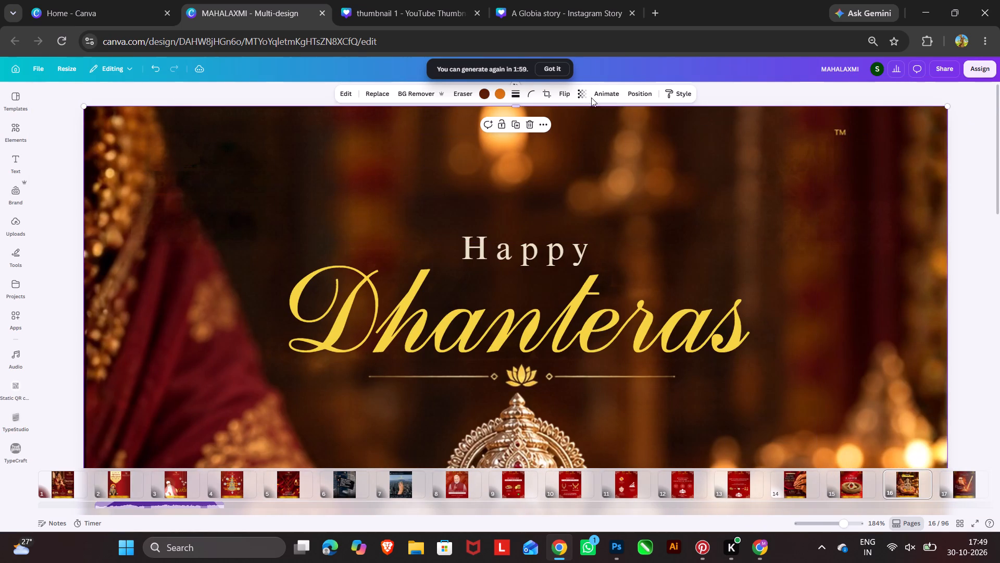
{"action": "left_click", "coordinate": [345, 93]}
{"action": "left_click", "coordinate": [141, 140]}
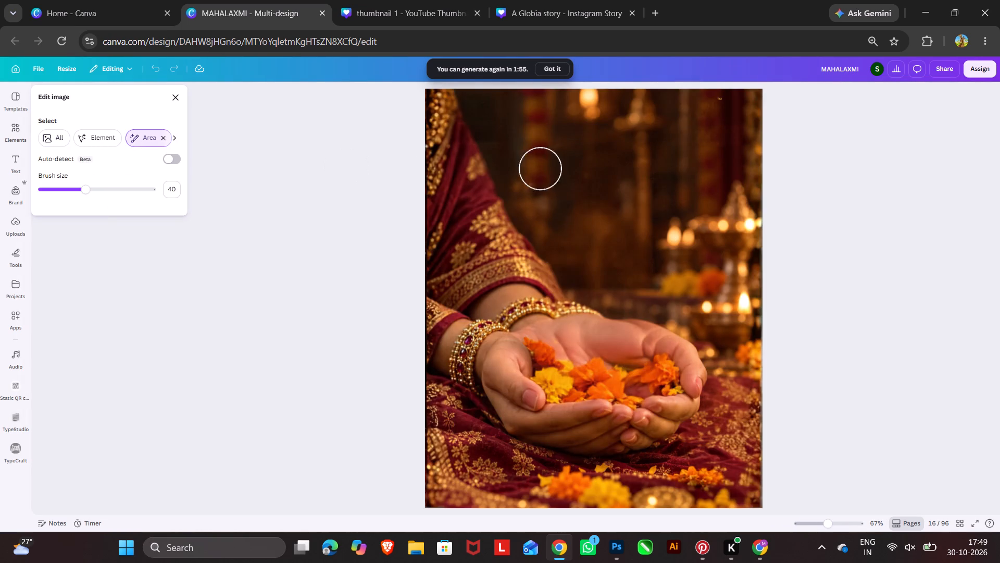
{"action": "left_click", "coordinate": [48, 190]}
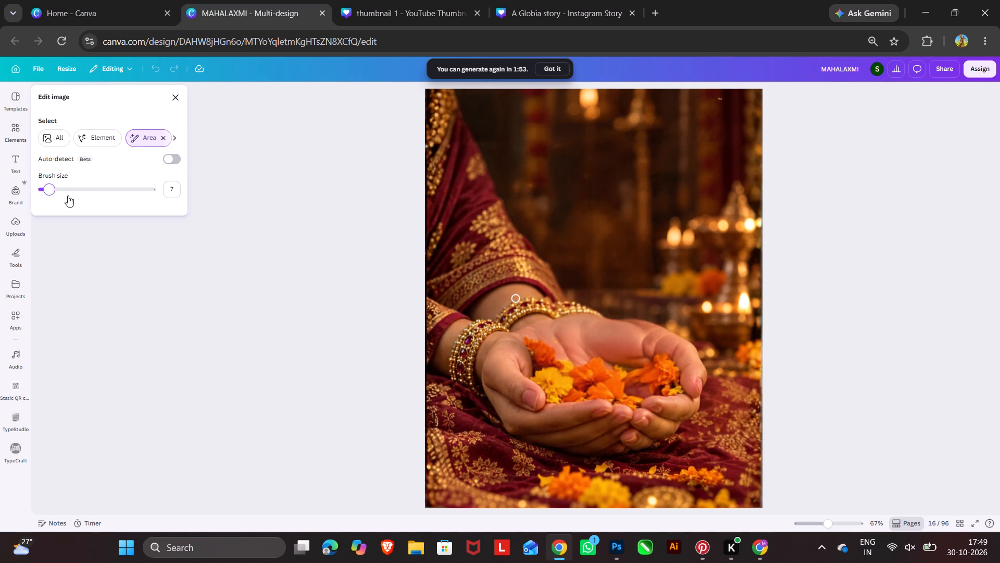
{"action": "left_click", "coordinate": [719, 99]}
{"action": "left_click", "coordinate": [585, 91]}
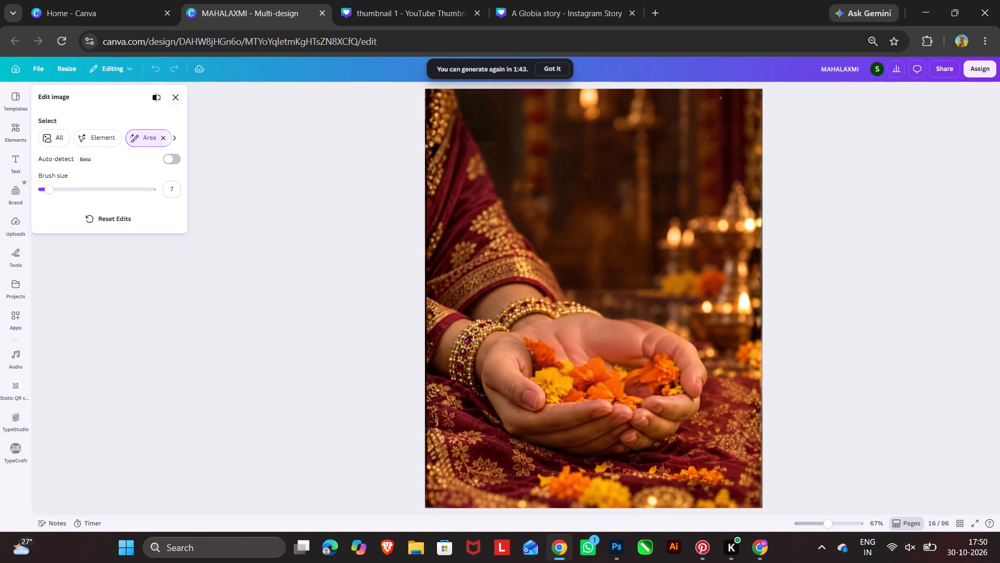
{"action": "left_click", "coordinate": [174, 93]}
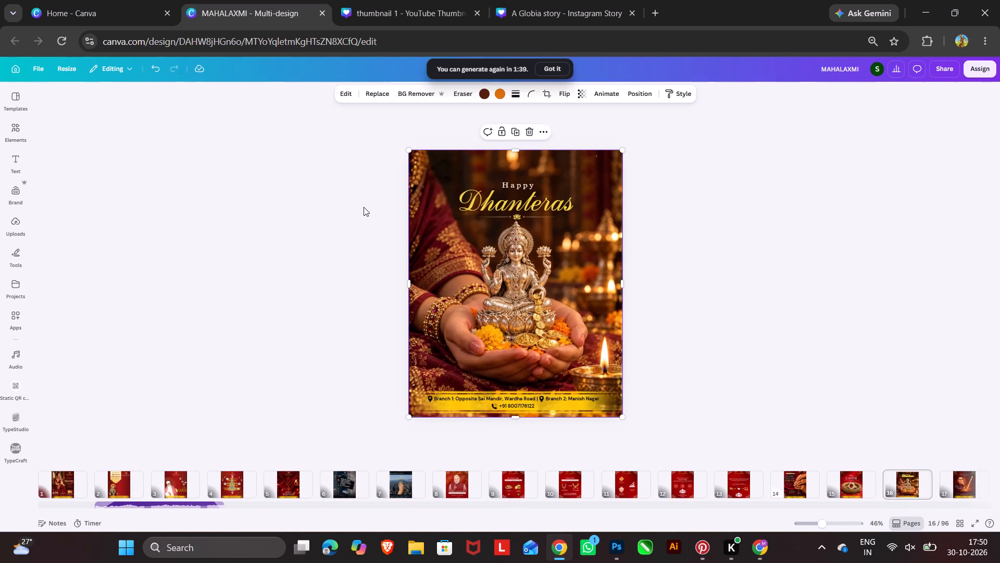
Move the hands image off the design to inspect the layers, and place it back flush with the page's top and left edges.
{"action": "left_click", "coordinate": [431, 240]}
{"action": "left_click_drag", "start_coordinate": [431, 240], "coordinate": [439, 285]}
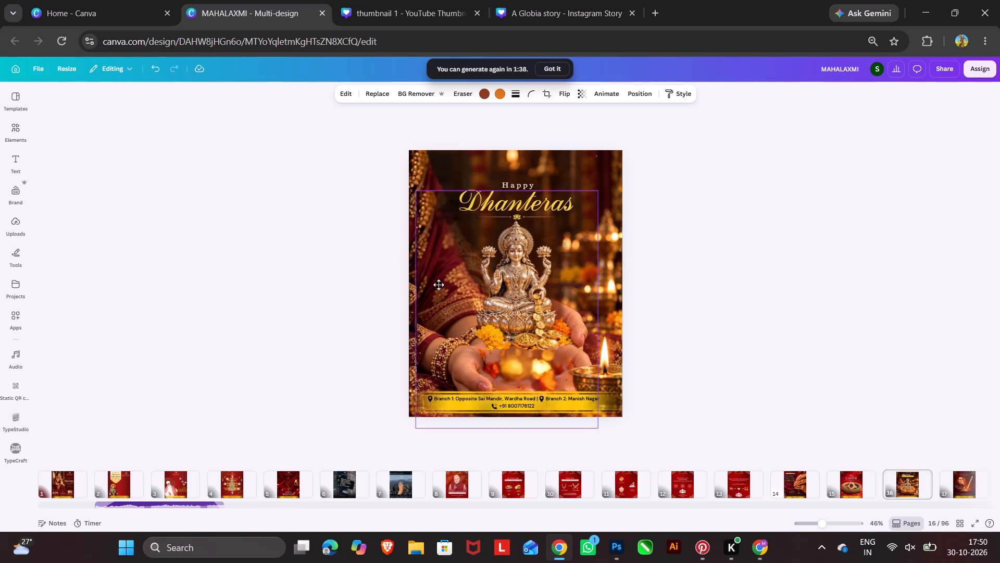
{"action": "left_click_drag", "start_coordinate": [439, 285], "coordinate": [200, 399]}
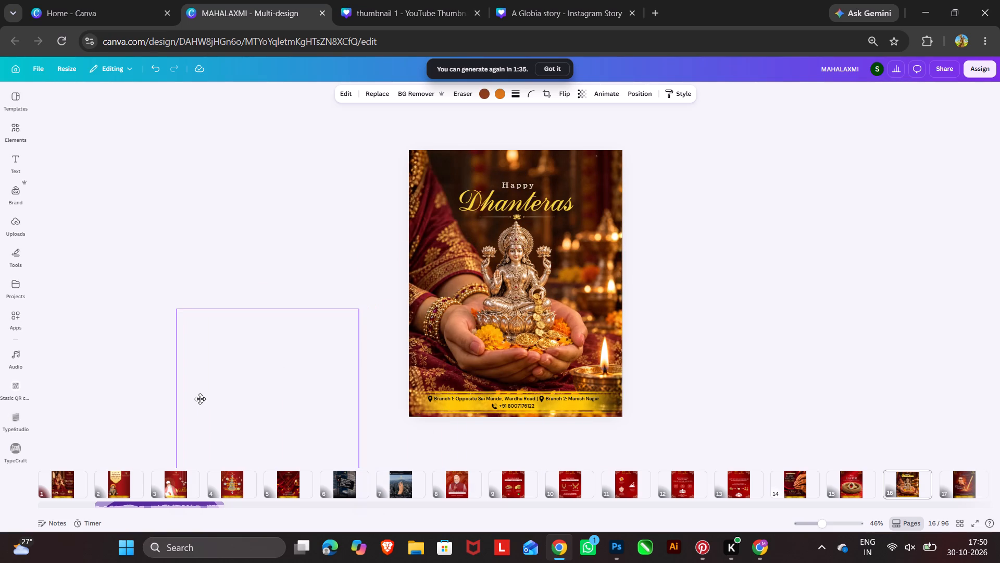
{"action": "left_click_drag", "start_coordinate": [200, 399], "coordinate": [445, 274]}
{"action": "left_click_drag", "start_coordinate": [454, 266], "coordinate": [633, 309]}
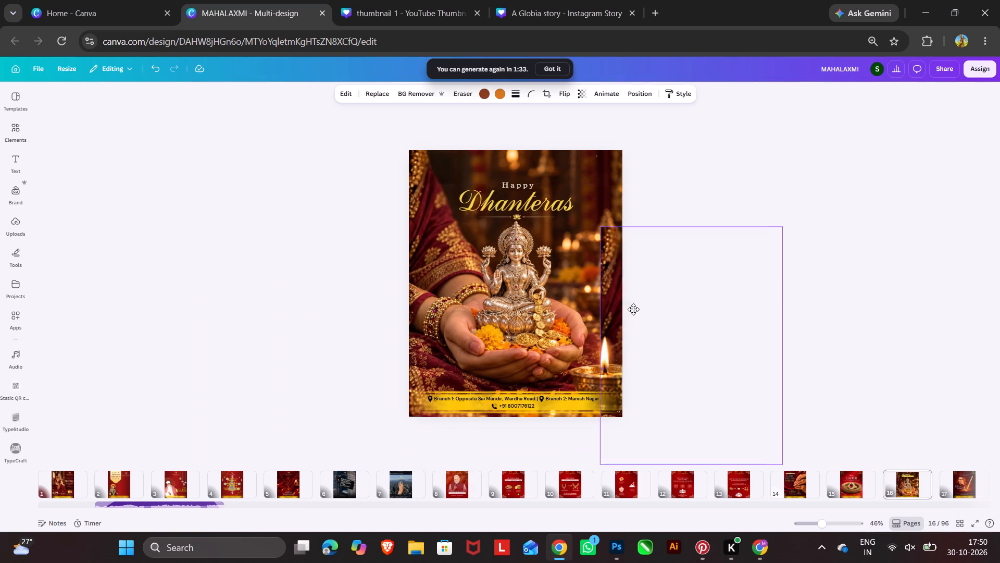
{"action": "left_click_drag", "start_coordinate": [633, 309], "coordinate": [668, 302]}
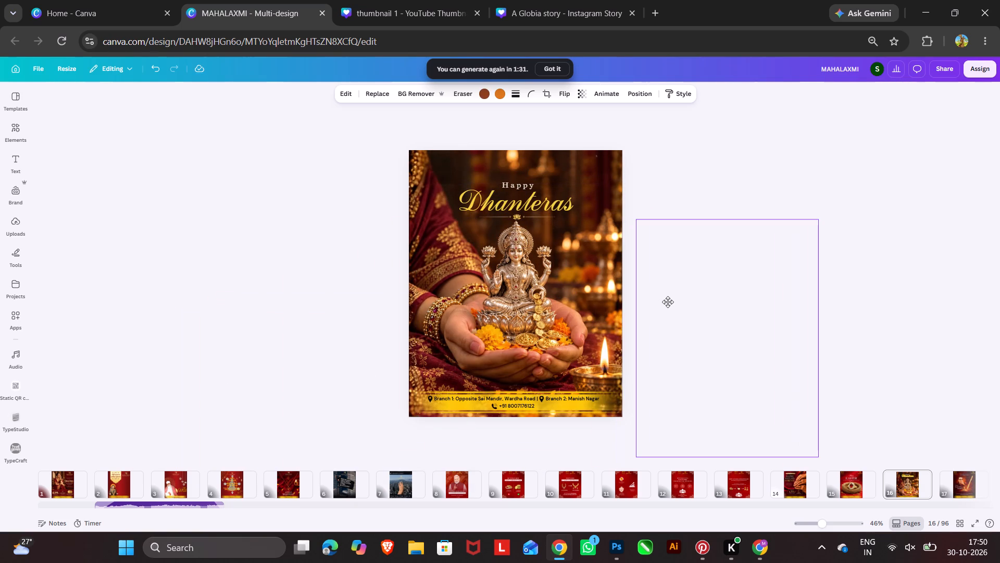
{"action": "left_click_drag", "start_coordinate": [668, 302], "coordinate": [441, 239]}
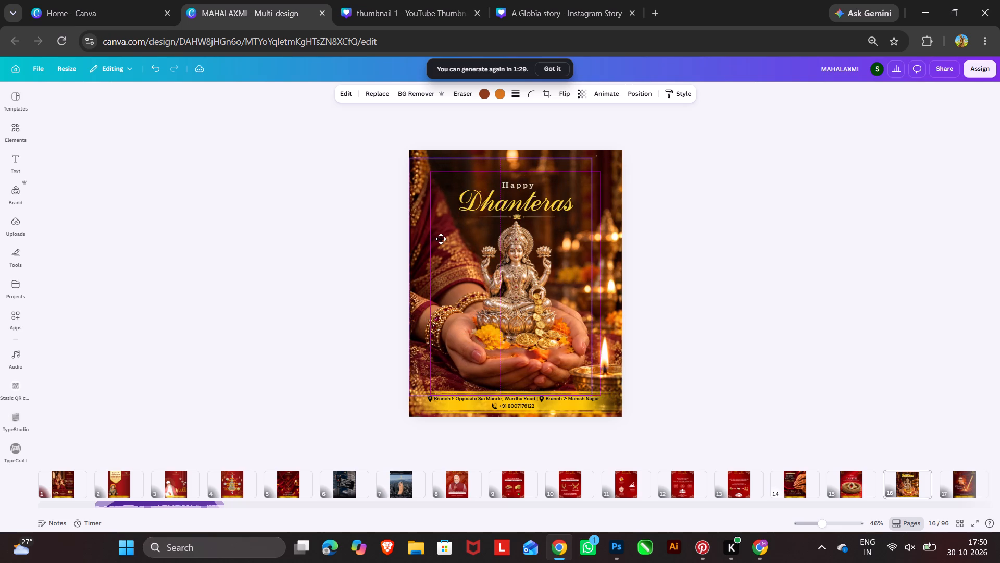
{"action": "left_click_drag", "start_coordinate": [441, 239], "coordinate": [441, 240]}
{"action": "left_click_drag", "start_coordinate": [441, 240], "coordinate": [441, 231]}
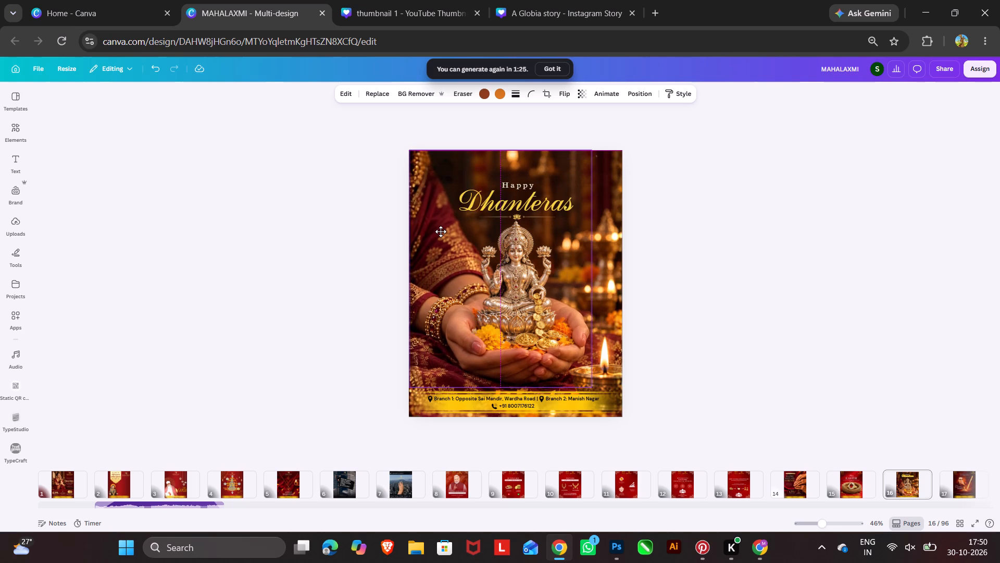
{"action": "left_click_drag", "start_coordinate": [441, 231], "coordinate": [441, 231]}
{"action": "left_click_drag", "start_coordinate": [441, 231], "coordinate": [441, 230]}
{"action": "double_click", "coordinate": [708, 320]}
{"action": "left_click", "coordinate": [707, 319]}
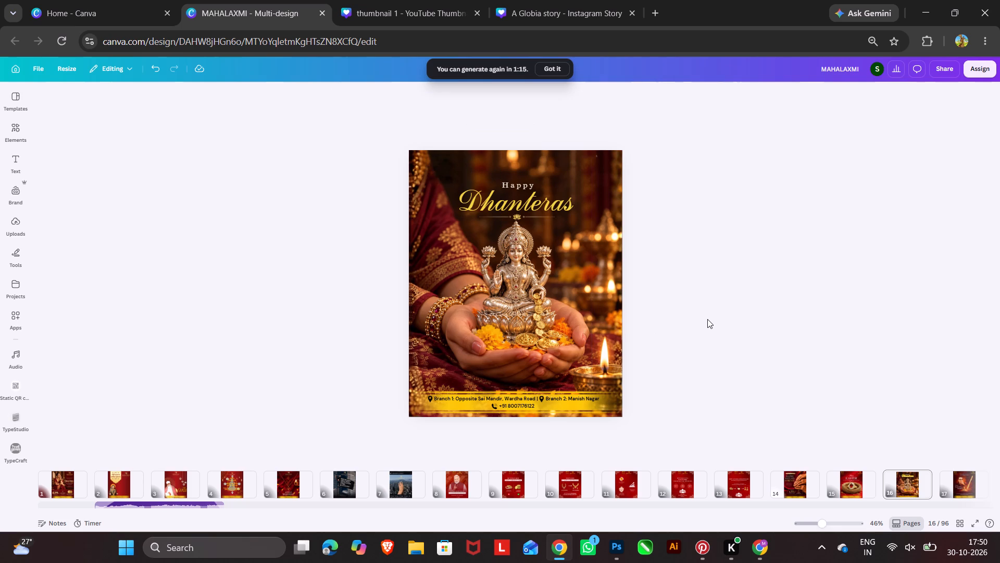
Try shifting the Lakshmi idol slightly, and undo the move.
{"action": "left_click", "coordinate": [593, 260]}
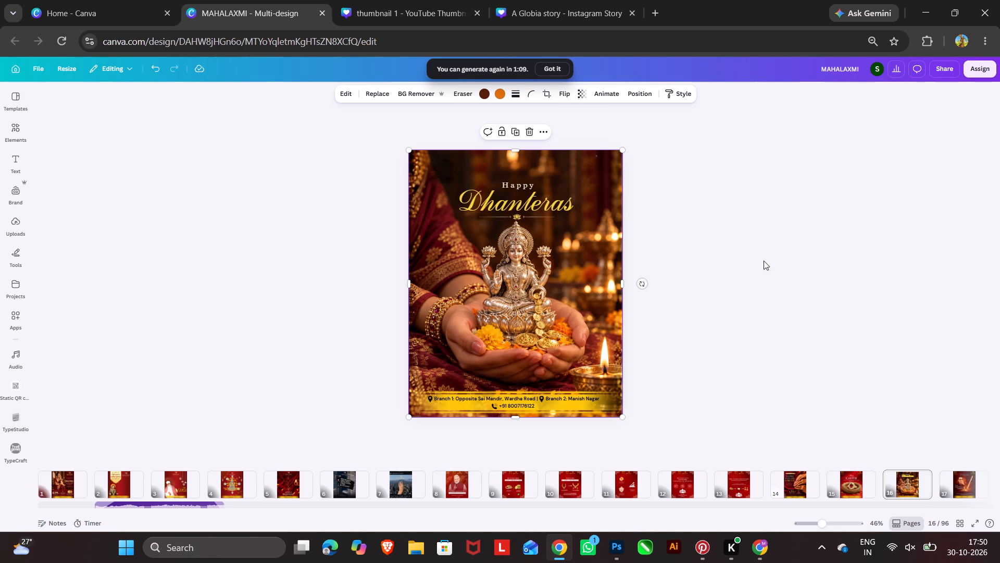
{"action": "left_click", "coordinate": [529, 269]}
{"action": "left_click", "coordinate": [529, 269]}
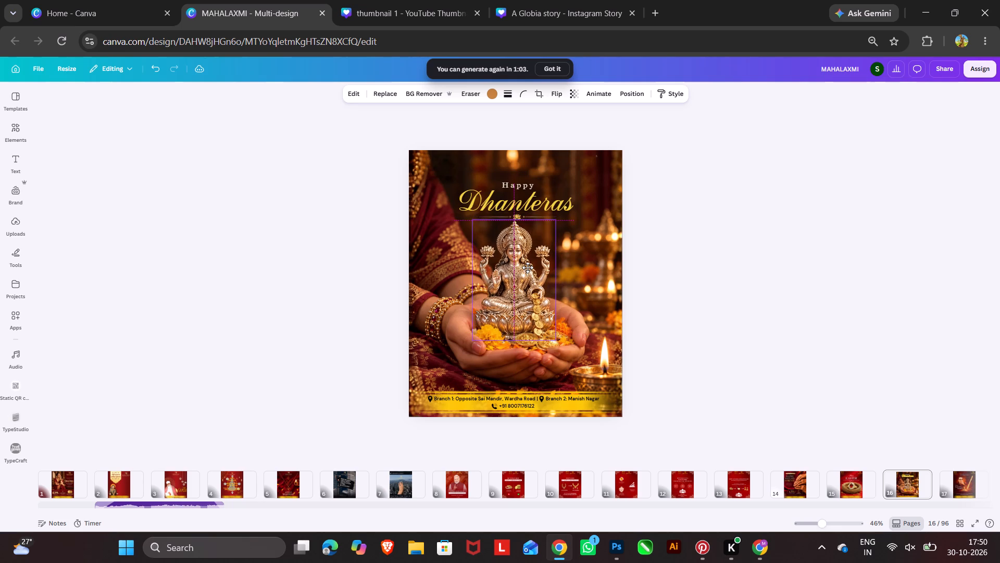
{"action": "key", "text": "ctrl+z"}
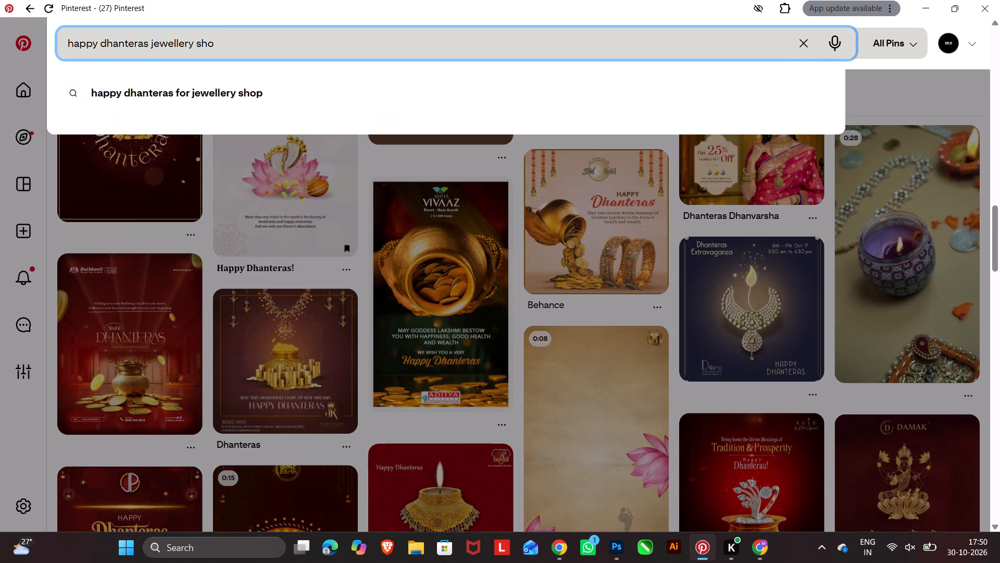
{"action": "type", "text": "maha"}
{"action": "type", "text": "laxm,i"}
{"action": "key", "text": "space"}
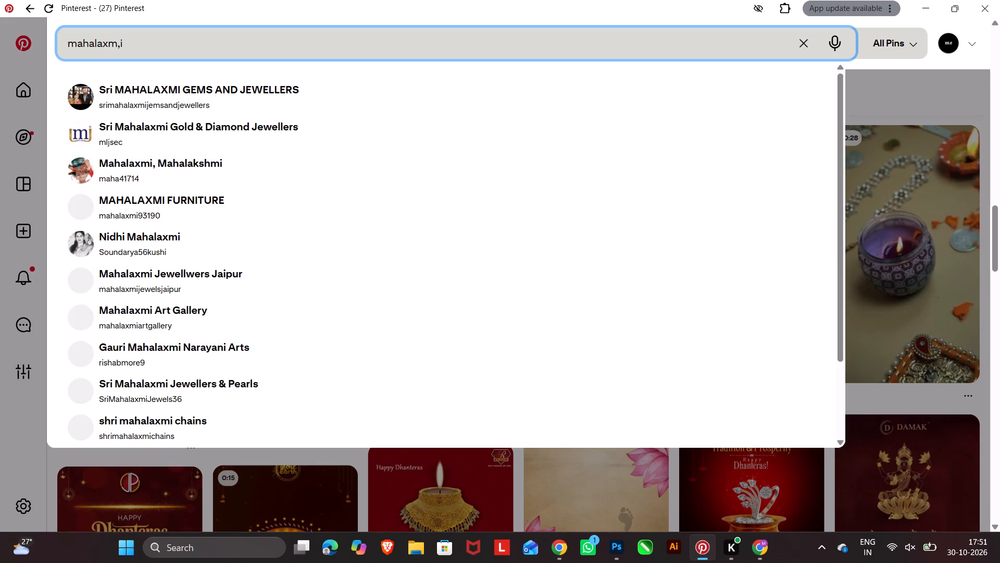
{"action": "key", "text": "BackSpace"}
{"action": "key", "text": "BackSpace"}
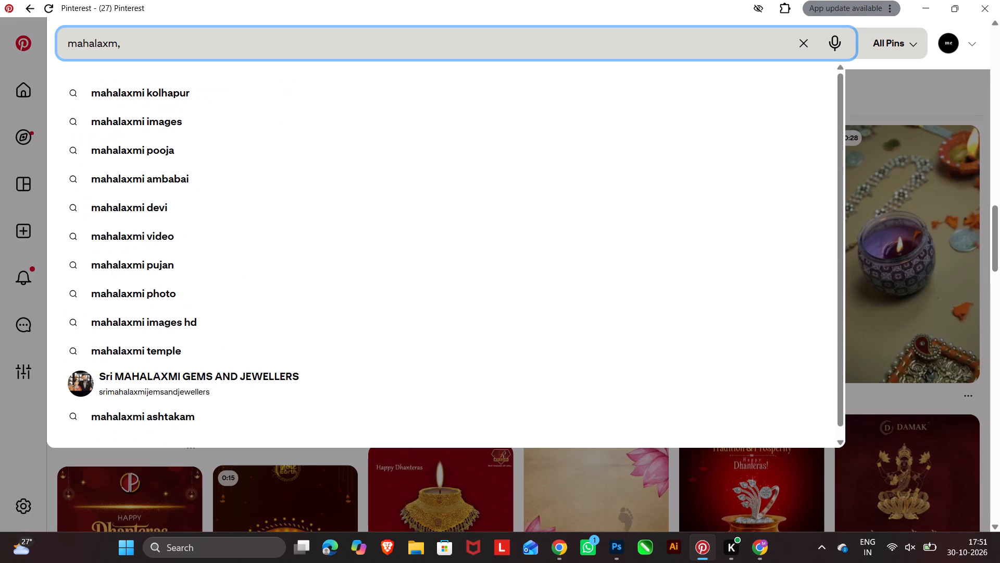
{"action": "key", "text": "BackSpace"}
{"action": "type", "text": "i gold"}
{"action": "key", "text": "Return"}
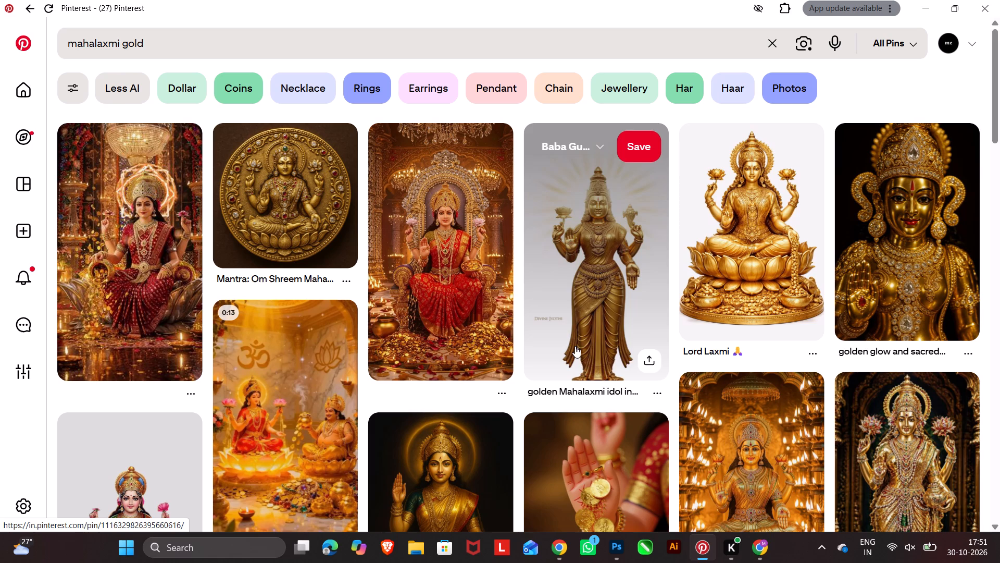
Examine the golden Lakshmi search results and the Lord Laxmi pin's related pins, including the seated brass Ganesha pin.
{"action": "scroll", "coordinate": [728, 211], "scroll_direction": "down", "scroll_amount": 4}
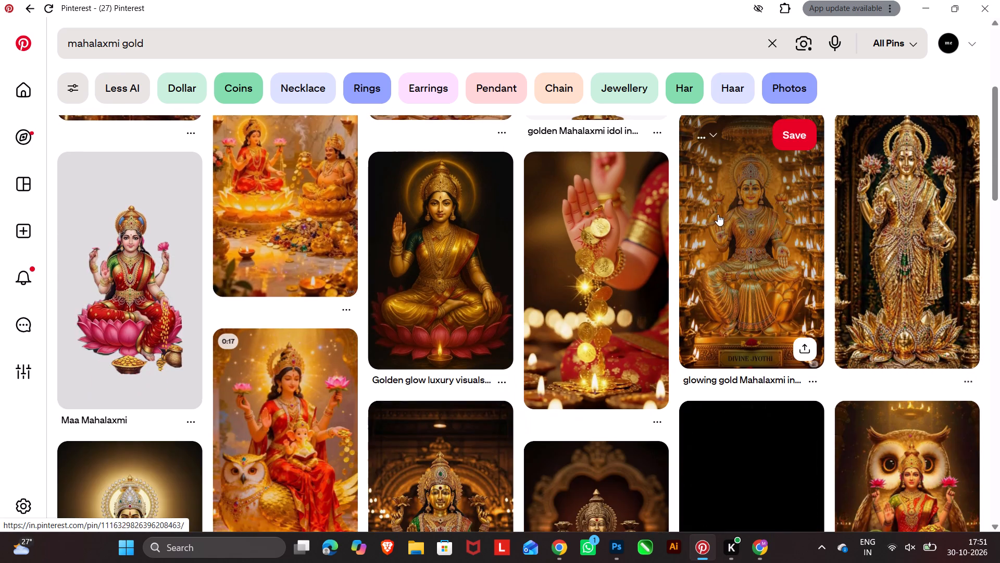
{"action": "scroll", "coordinate": [718, 214], "scroll_direction": "up", "scroll_amount": 5}
{"action": "left_click", "coordinate": [753, 228]}
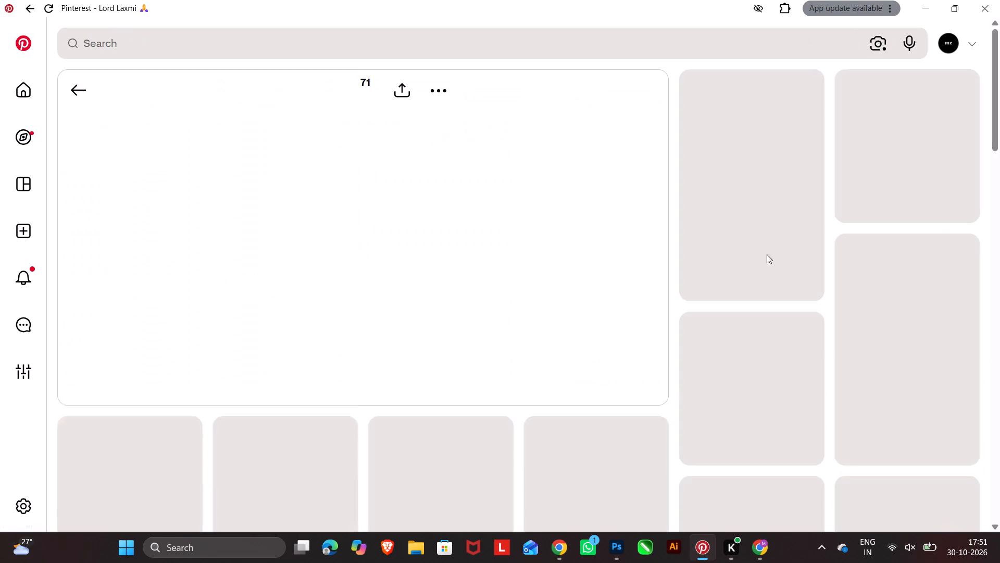
{"action": "scroll", "coordinate": [545, 262], "scroll_direction": "down", "scroll_amount": 4}
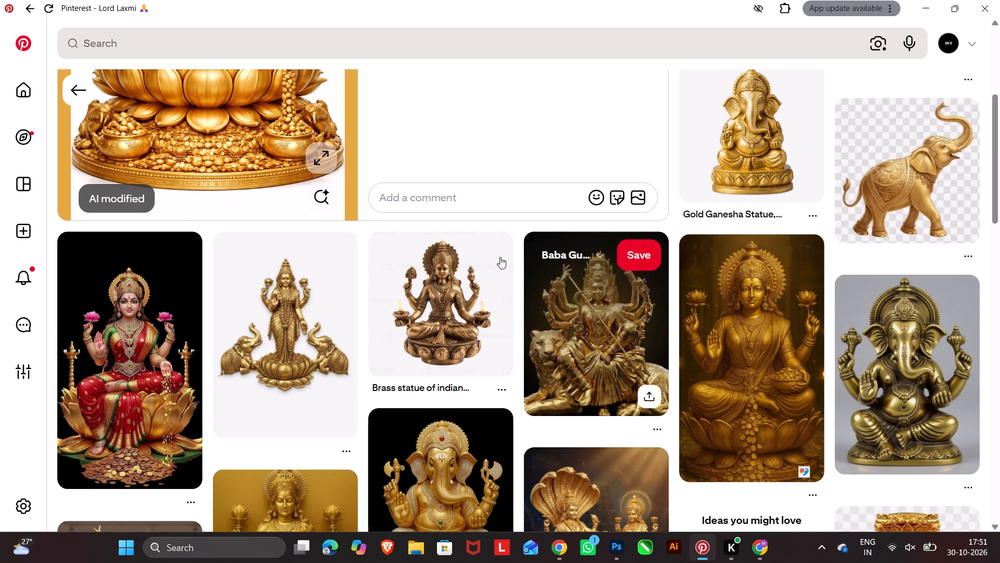
{"action": "scroll", "coordinate": [477, 261], "scroll_direction": "down", "scroll_amount": 3}
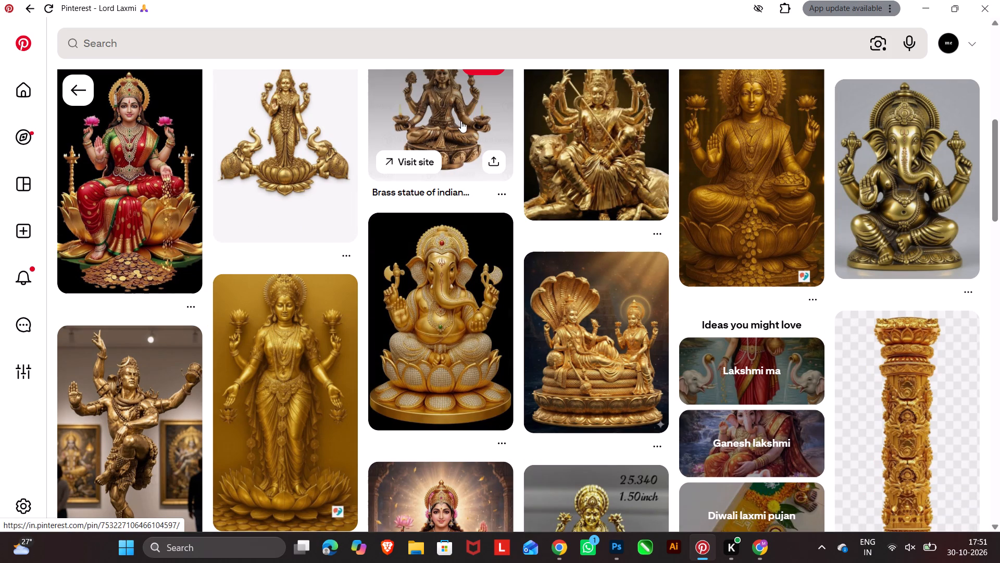
{"action": "left_click", "coordinate": [918, 156]}
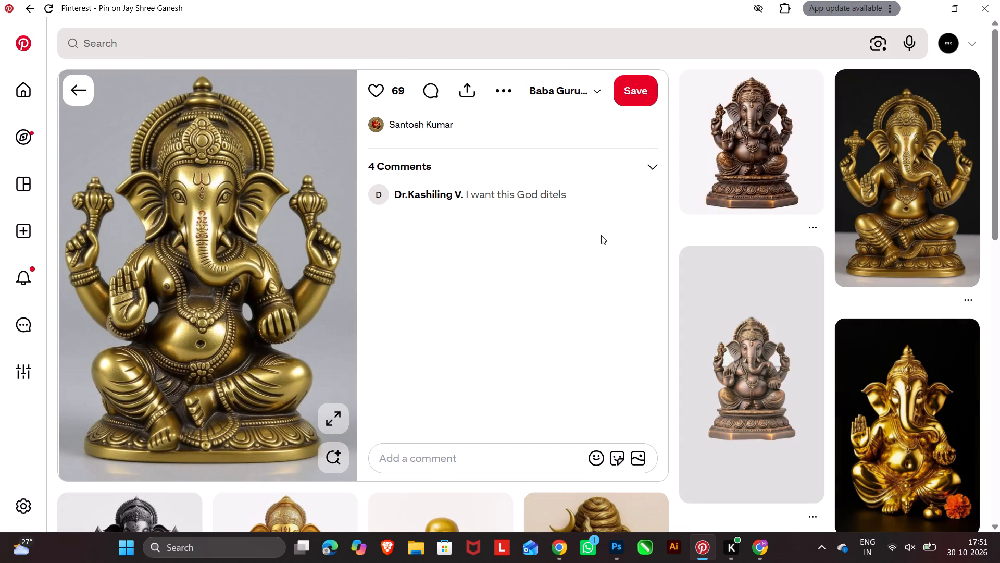
{"action": "scroll", "coordinate": [602, 235], "scroll_direction": "down", "scroll_amount": 4}
{"action": "scroll", "coordinate": [645, 170], "scroll_direction": "down", "scroll_amount": 4}
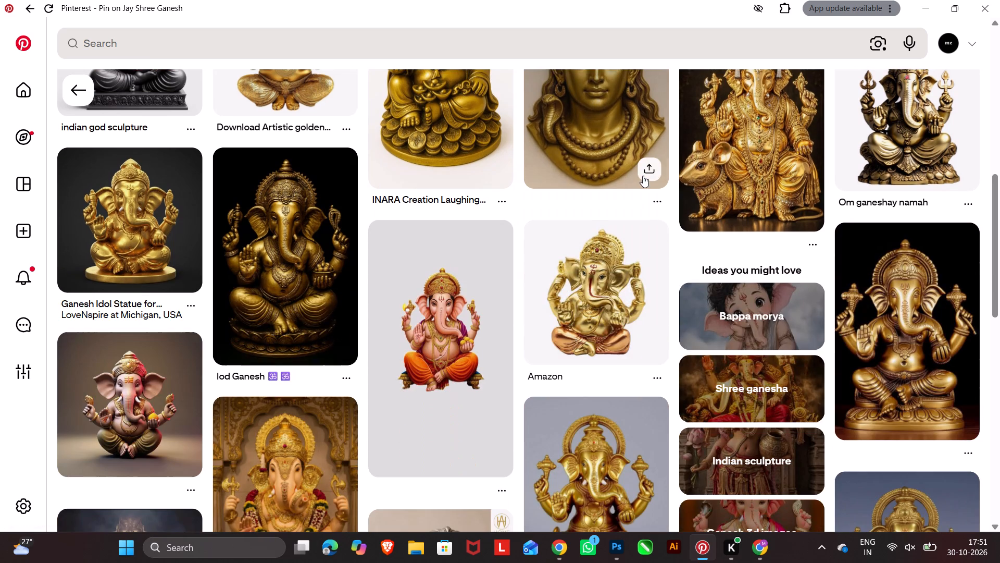
{"action": "left_click", "coordinate": [74, 84]}
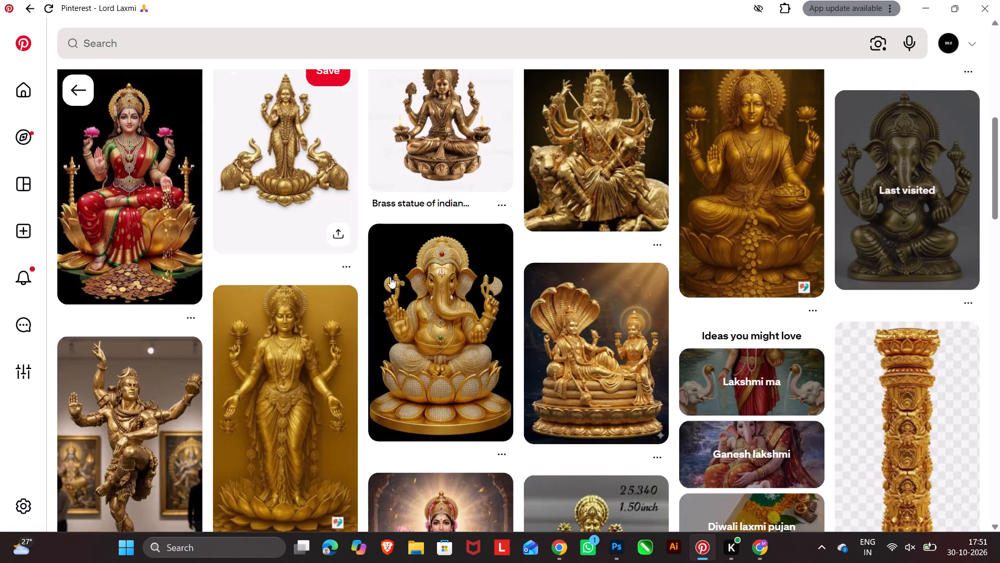
{"action": "scroll", "coordinate": [429, 281], "scroll_direction": "up", "scroll_amount": 9}
{"action": "scroll", "coordinate": [438, 279], "scroll_direction": "down", "scroll_amount": 6}
Open the brass Lakshmi statue pin and the related Amazon.ca Lakshmi idol pin, and examine their related idols.
{"action": "left_click", "coordinate": [456, 180]}
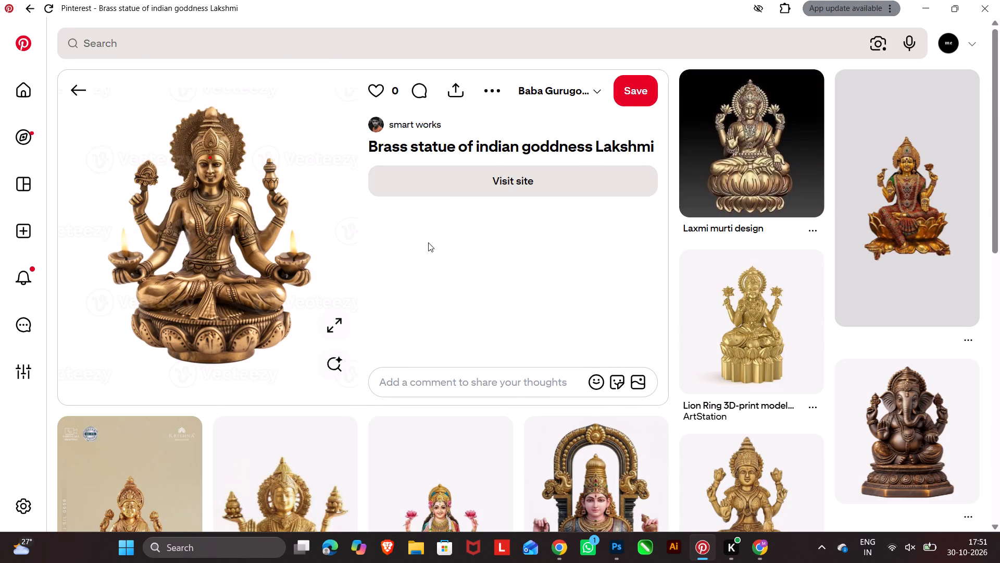
{"action": "scroll", "coordinate": [412, 267], "scroll_direction": "down", "scroll_amount": 2}
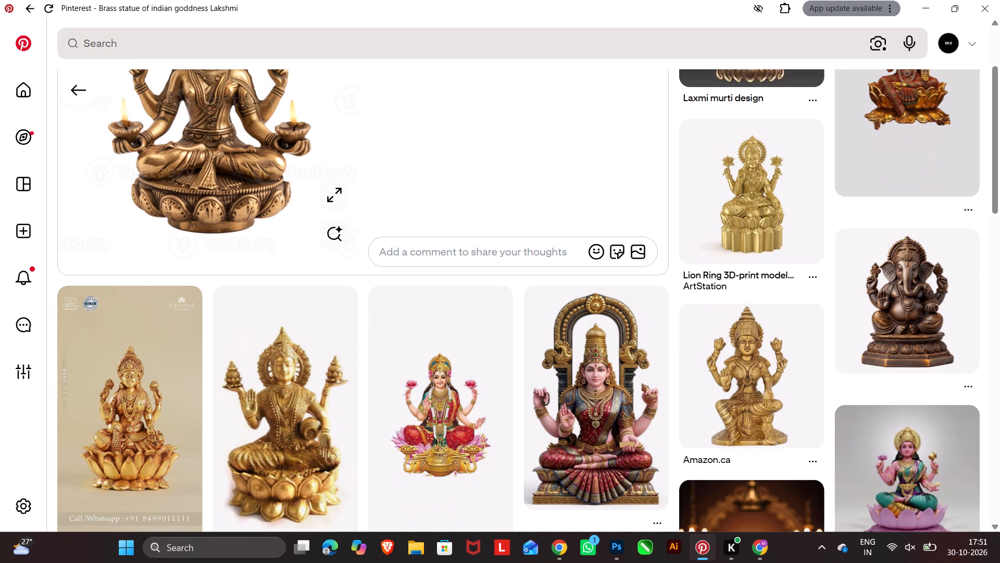
{"action": "scroll", "coordinate": [414, 262], "scroll_direction": "down", "scroll_amount": 5}
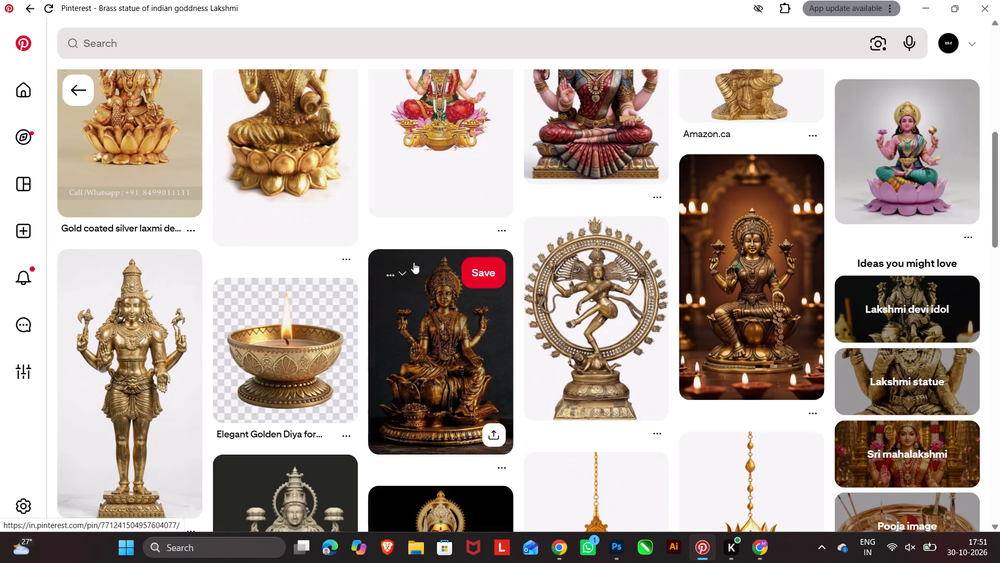
{"action": "scroll", "coordinate": [414, 262], "scroll_direction": "down", "scroll_amount": 1}
{"action": "scroll", "coordinate": [414, 262], "scroll_direction": "up", "scroll_amount": 3}
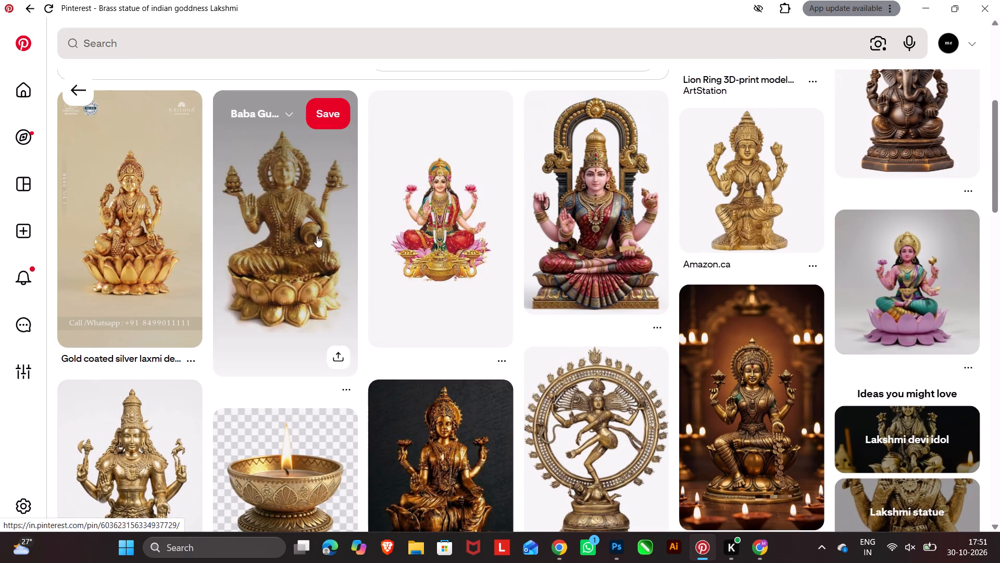
{"action": "left_click", "coordinate": [737, 180]}
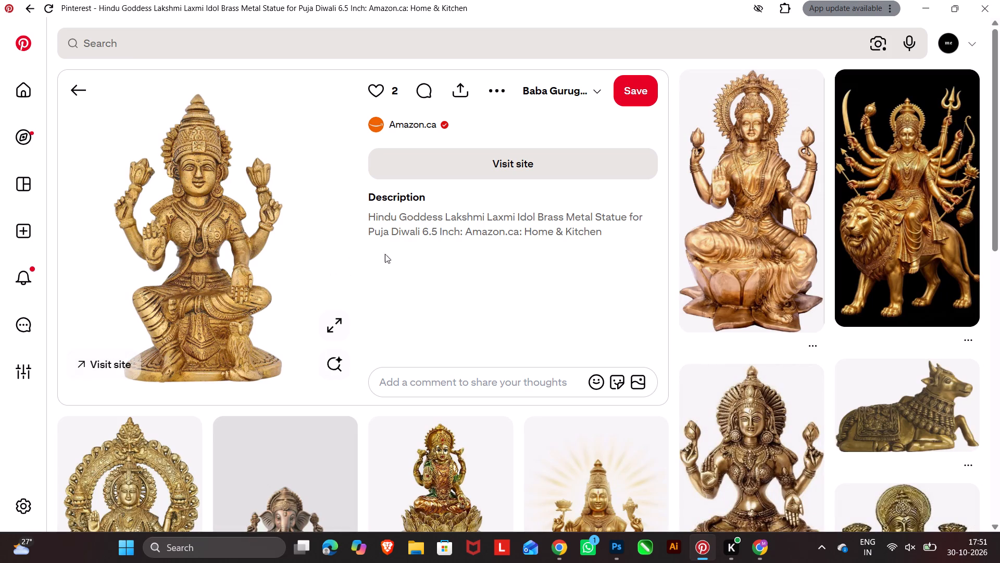
{"action": "scroll", "coordinate": [476, 249], "scroll_direction": "down", "scroll_amount": 4}
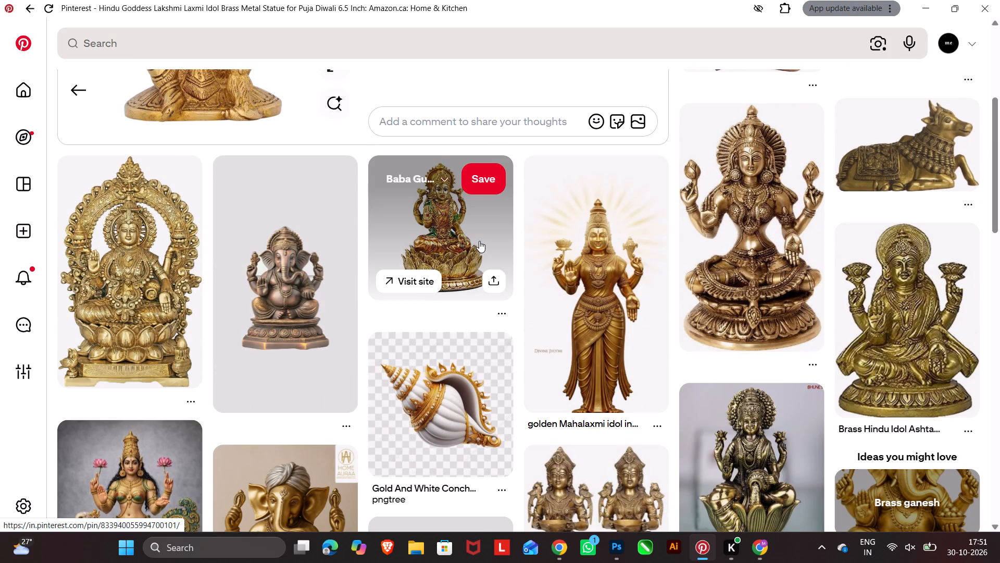
{"action": "scroll", "coordinate": [488, 234], "scroll_direction": "down", "scroll_amount": 2}
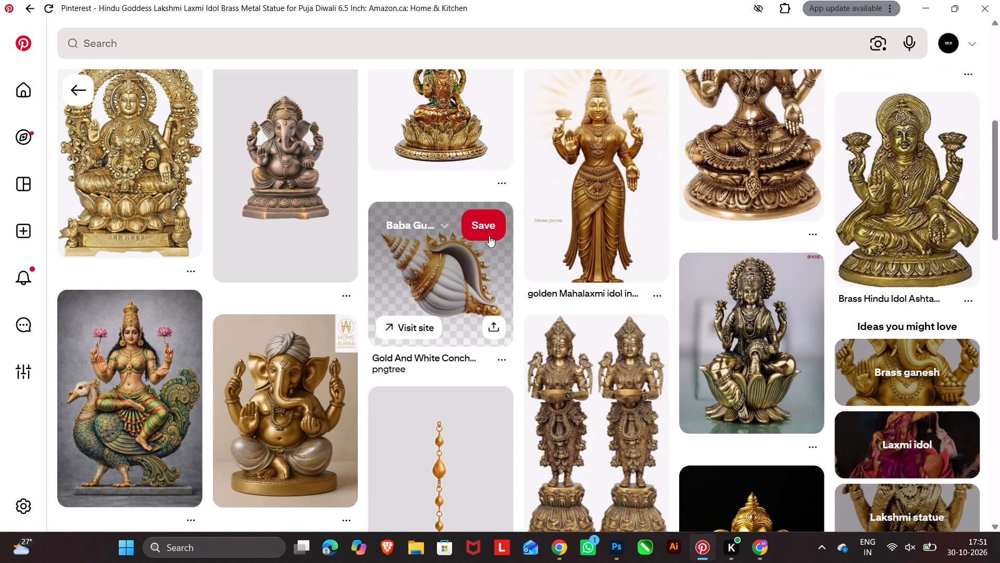
{"action": "scroll", "coordinate": [582, 255], "scroll_direction": "up", "scroll_amount": 9}
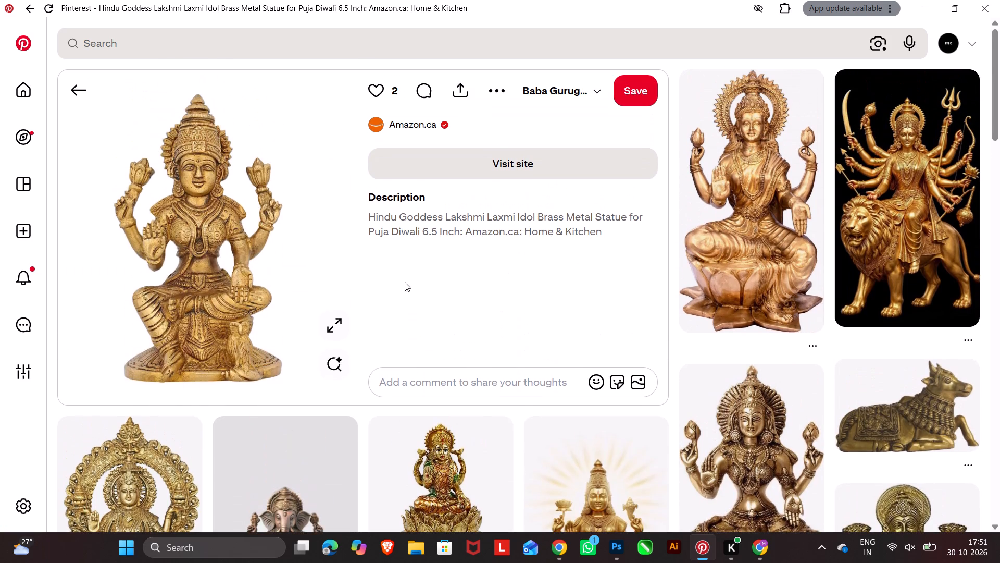
{"action": "left_click", "coordinate": [79, 92]}
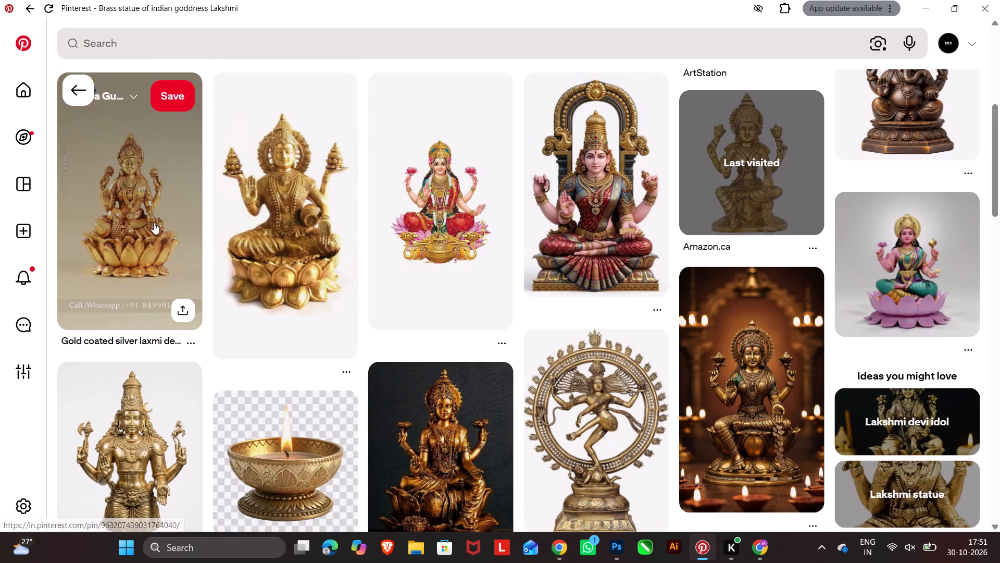
Open the gold coated silver Laxmi Devi idol pin and look through its related pins for a suitable idol.
{"action": "left_click", "coordinate": [154, 223]}
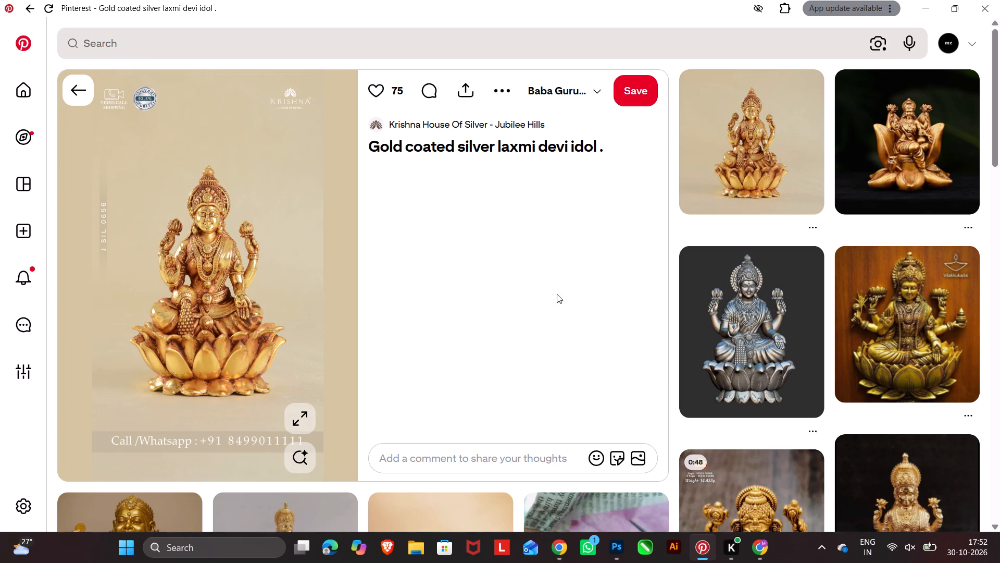
{"action": "scroll", "coordinate": [617, 271], "scroll_direction": "down", "scroll_amount": 6}
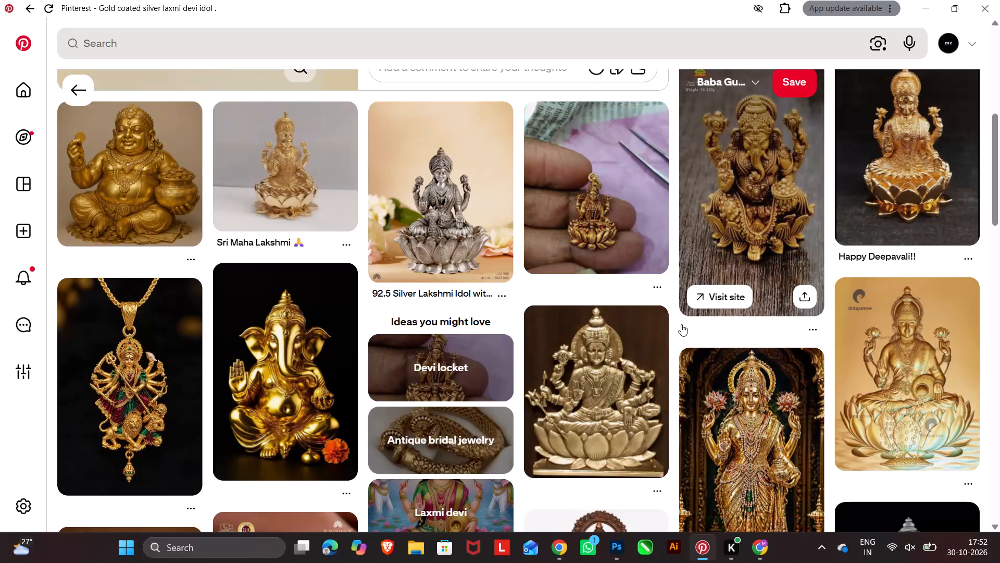
{"action": "scroll", "coordinate": [681, 324], "scroll_direction": "up", "scroll_amount": 2}
{"action": "scroll", "coordinate": [682, 328], "scroll_direction": "down", "scroll_amount": 4}
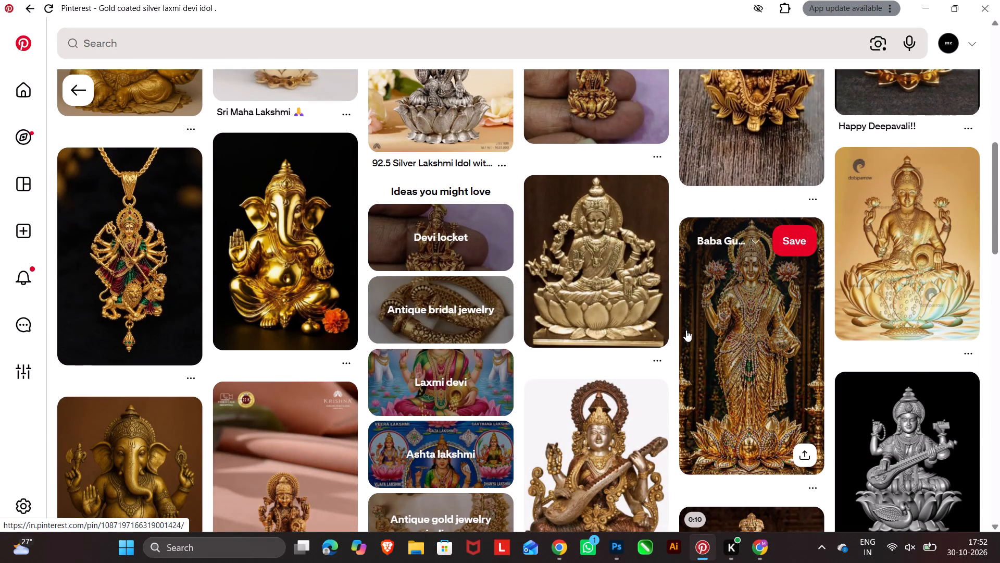
{"action": "scroll", "coordinate": [688, 329], "scroll_direction": "down", "scroll_amount": 11}
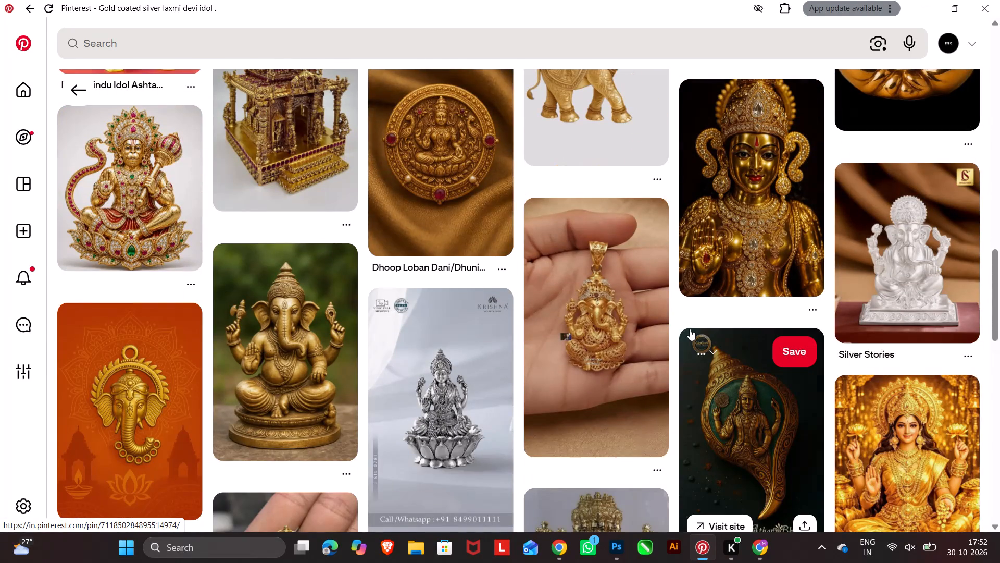
{"action": "scroll", "coordinate": [690, 329], "scroll_direction": "up", "scroll_amount": 12}
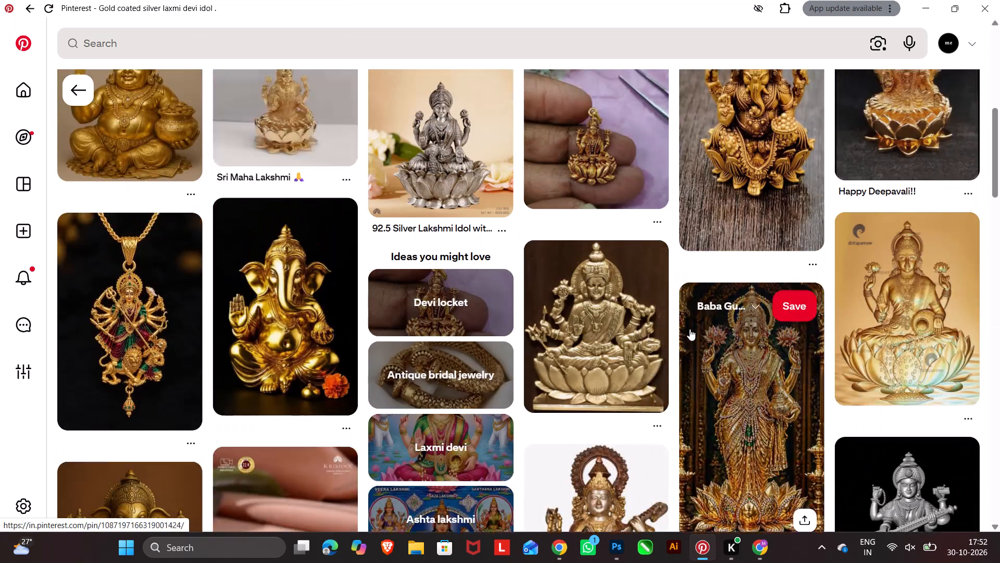
{"action": "scroll", "coordinate": [690, 329], "scroll_direction": "up", "scroll_amount": 4}
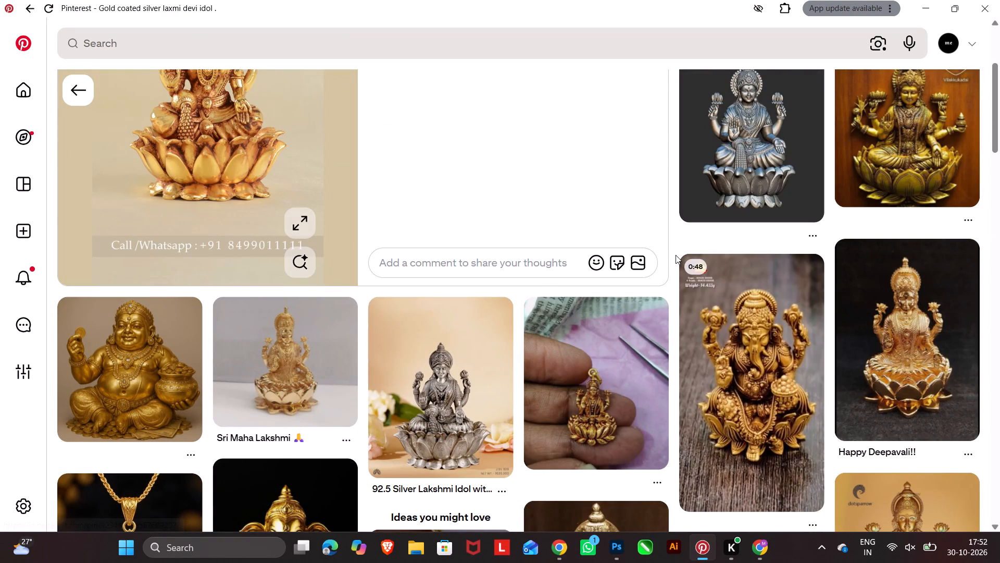
{"action": "scroll", "coordinate": [678, 260], "scroll_direction": "up", "scroll_amount": 6}
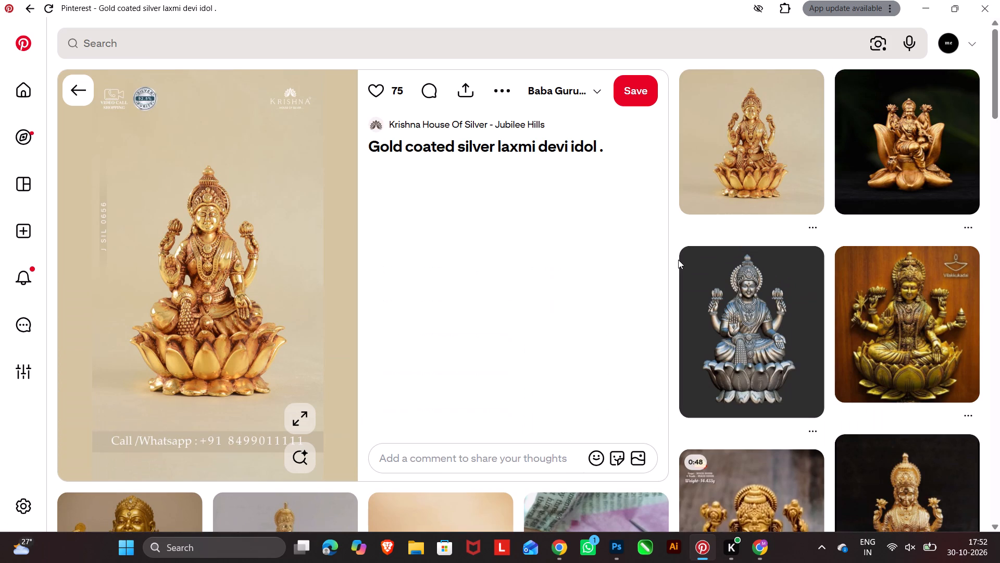
View the gold Lakshmi on a beige background and the Bhunes brass Lakshmi idol pin, and examine their related pins.
{"action": "left_click", "coordinate": [752, 164]}
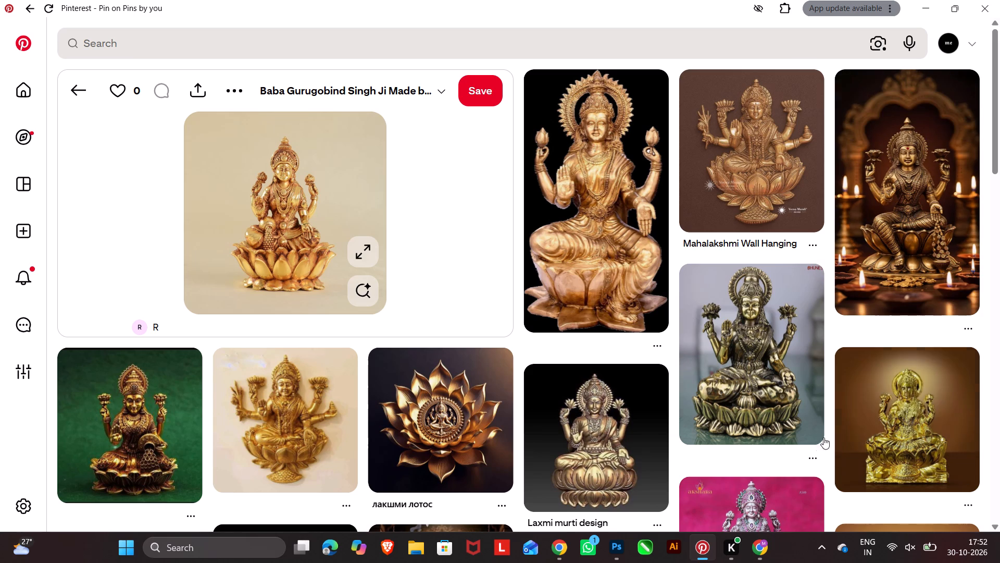
{"action": "scroll", "coordinate": [752, 284], "scroll_direction": "down", "scroll_amount": 6}
{"action": "scroll", "coordinate": [751, 281], "scroll_direction": "up", "scroll_amount": 7}
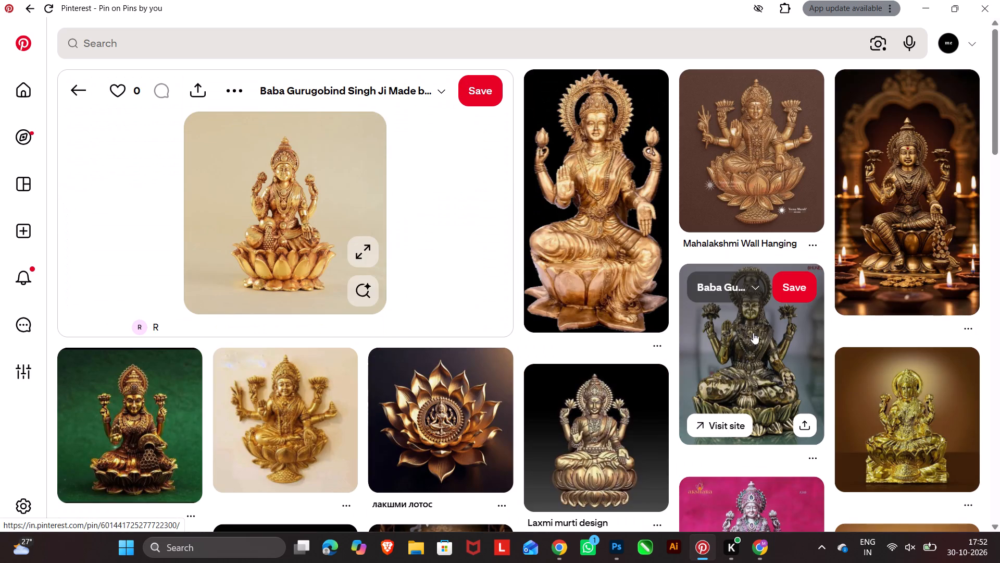
{"action": "left_click", "coordinate": [743, 369]}
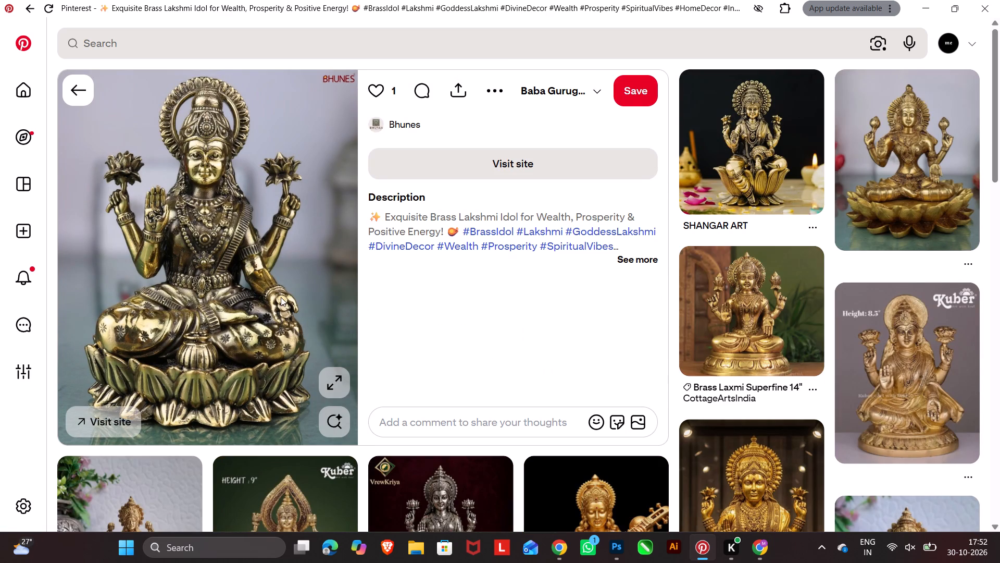
{"action": "scroll", "coordinate": [621, 267], "scroll_direction": "down", "scroll_amount": 3}
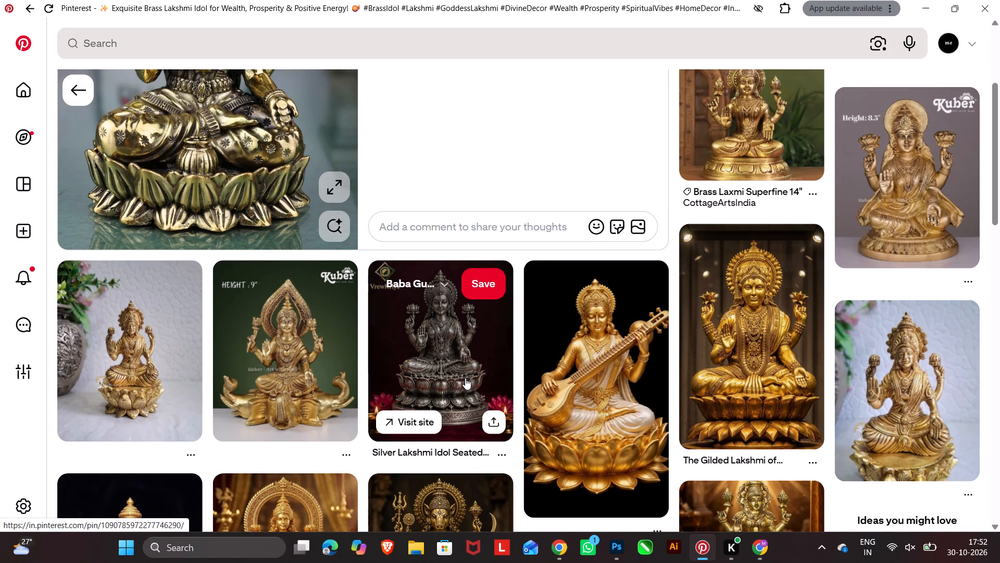
{"action": "scroll", "coordinate": [707, 255], "scroll_direction": "up", "scroll_amount": 2}
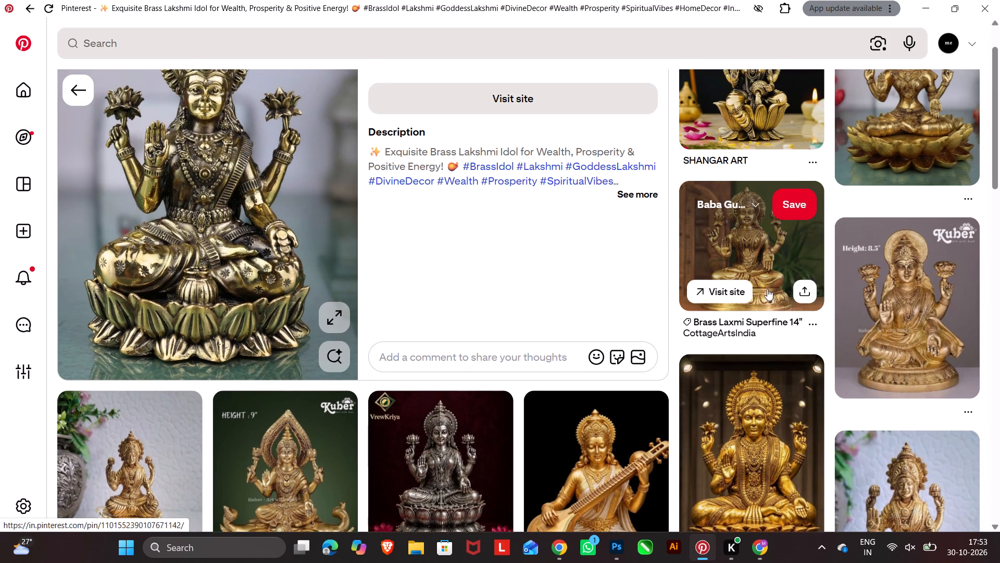
Open the SHANGAR ART brass Lakshmi pin and copy its image.
{"action": "scroll", "coordinate": [767, 289], "scroll_direction": "up", "scroll_amount": 2}
{"action": "left_click", "coordinate": [750, 129]}
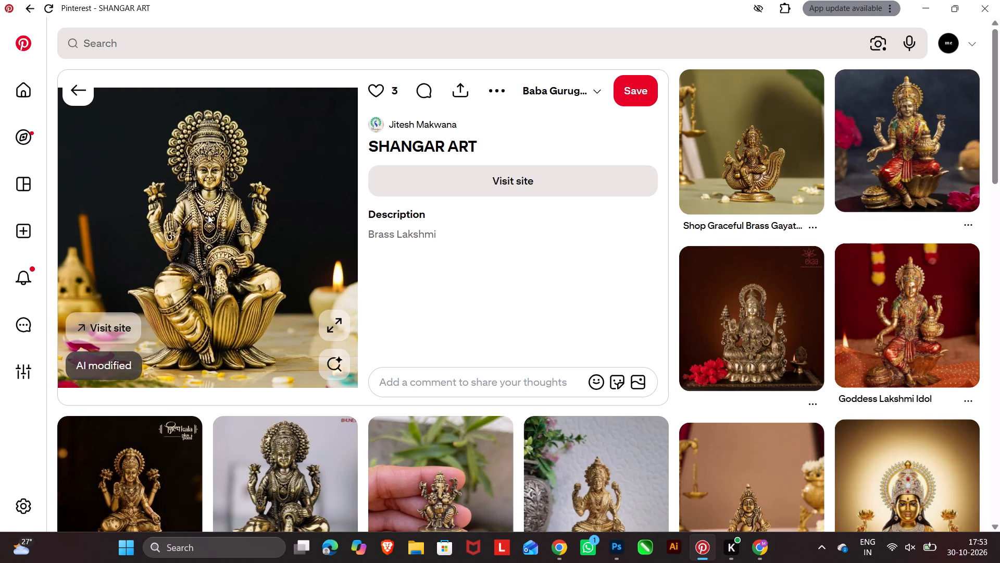
{"action": "right_click", "coordinate": [208, 215]}
{"action": "left_click", "coordinate": [278, 272]}
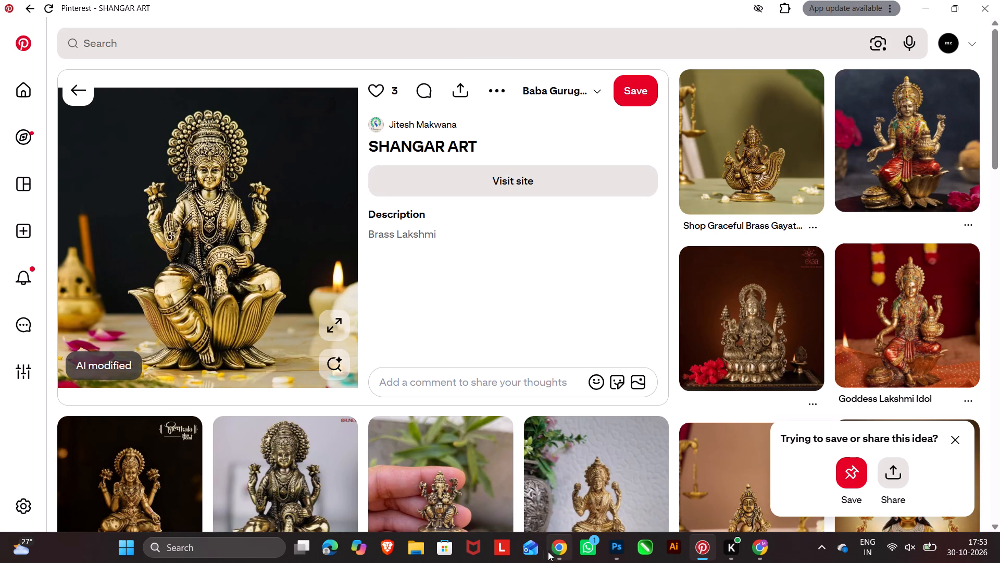
Open the related pin showing a small brass Ganesha idol held in a hand.
{"action": "scroll", "coordinate": [570, 385], "scroll_direction": "down", "scroll_amount": 3}
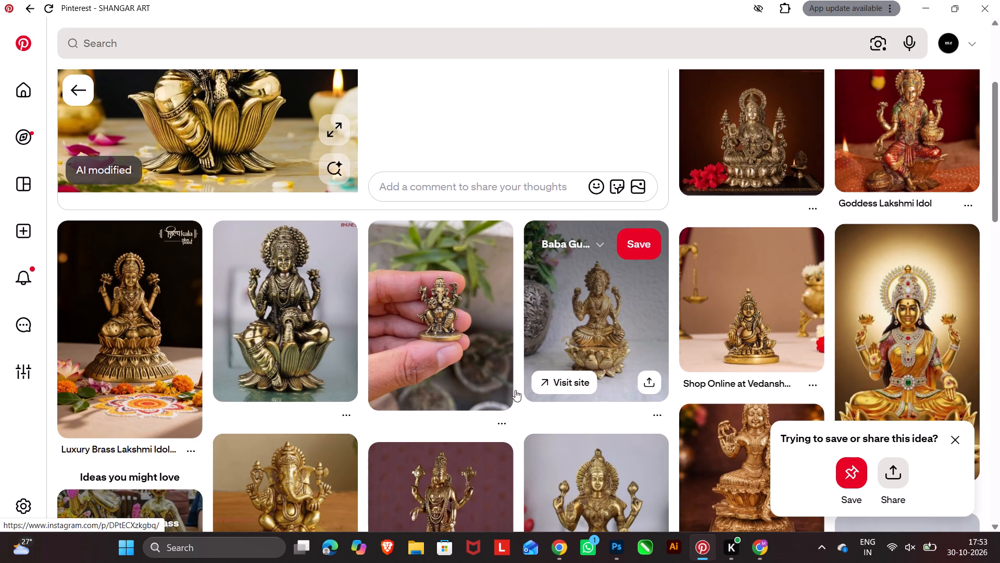
{"action": "left_click", "coordinate": [439, 321]}
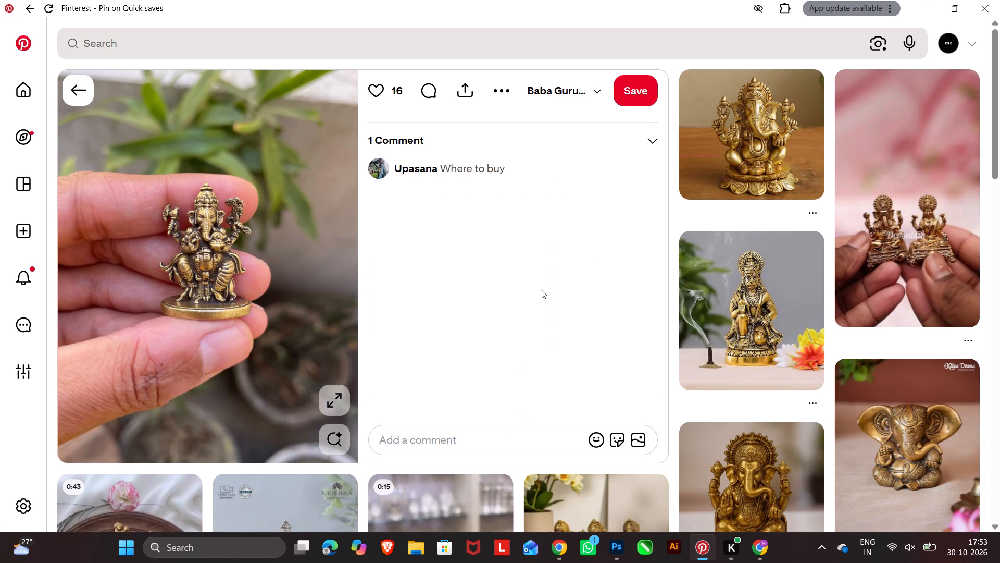
Switch to the MAHALAXMI design in Canva and paste the copied brass Lakshmi image onto the Dhanteras page.
{"action": "left_click", "coordinate": [567, 547]}
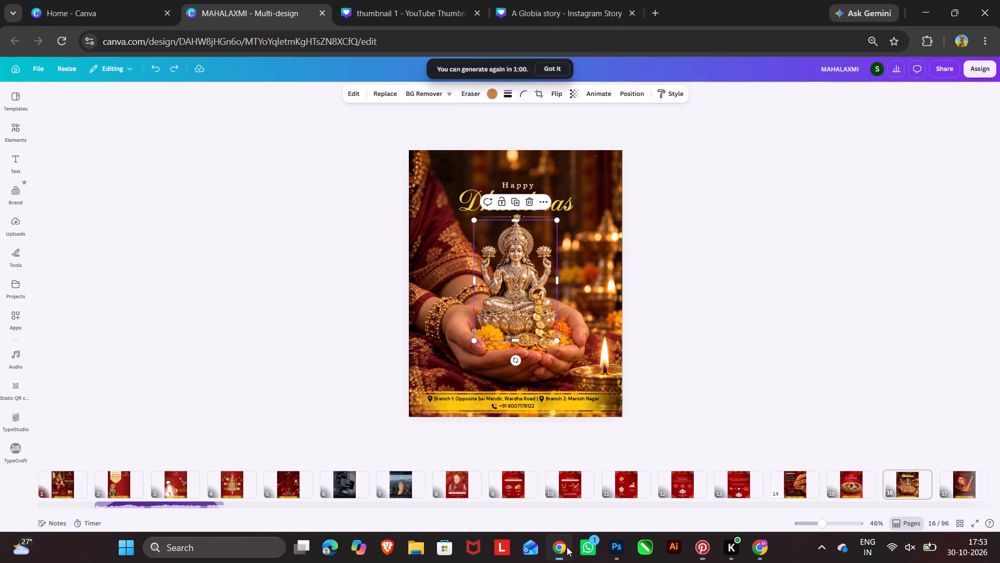
{"action": "left_click", "coordinate": [581, 283]}
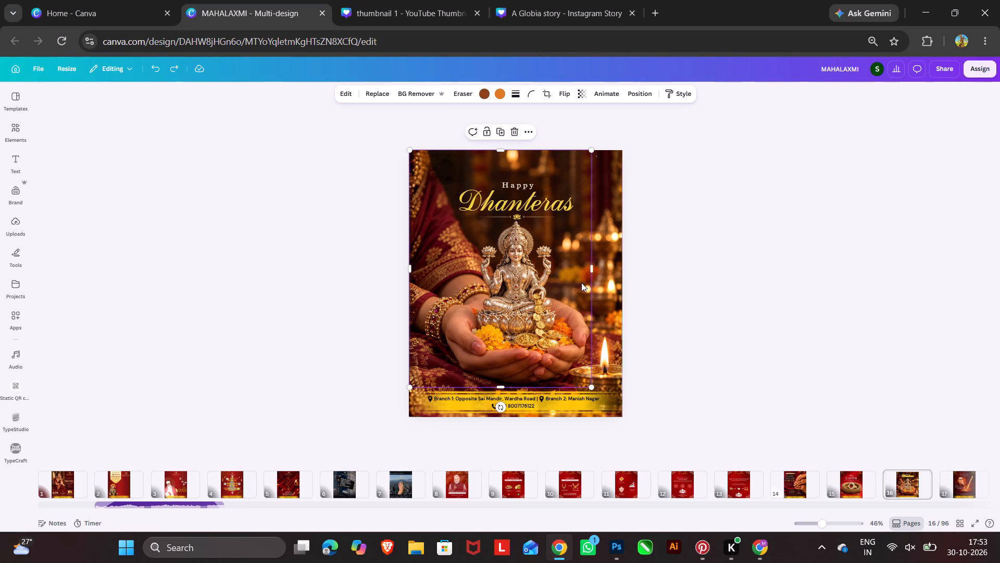
{"action": "key", "text": "ctrl+v"}
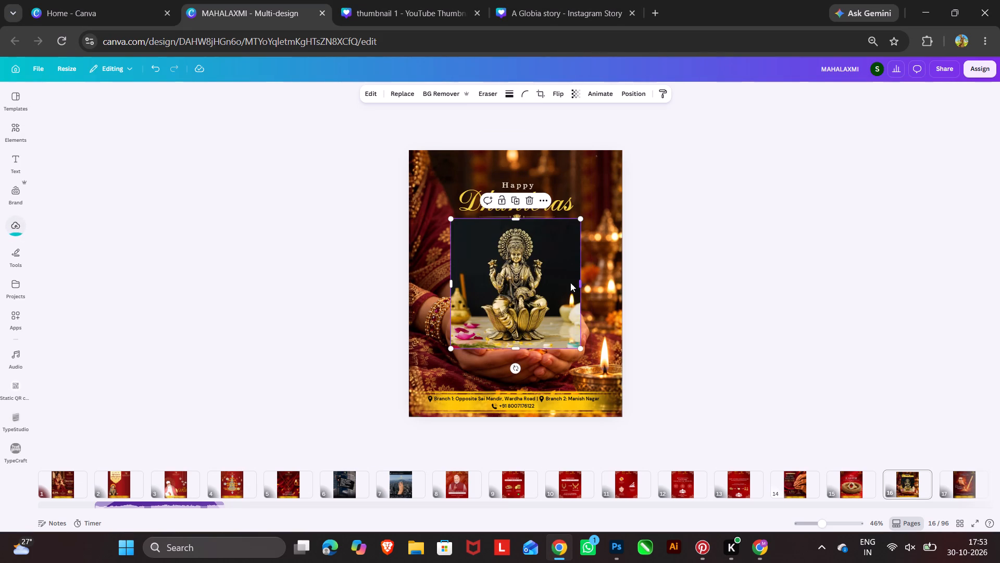
Move the pasted brass Lakshmi image down below the existing idol and duplicate page 16.
{"action": "left_click_drag", "start_coordinate": [527, 279], "coordinate": [540, 369]}
{"action": "left_click", "coordinate": [522, 254]}
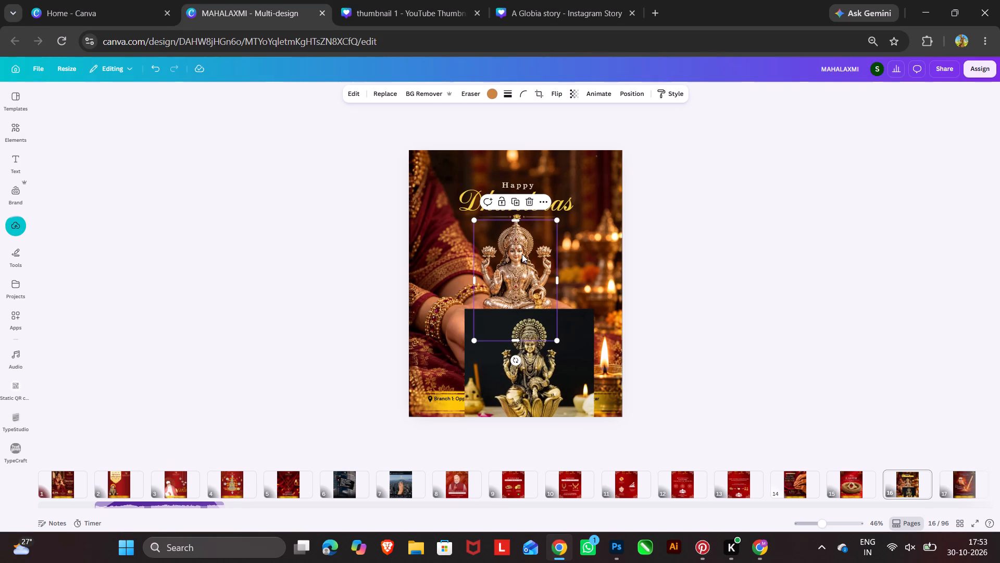
{"action": "right_click", "coordinate": [884, 486]}
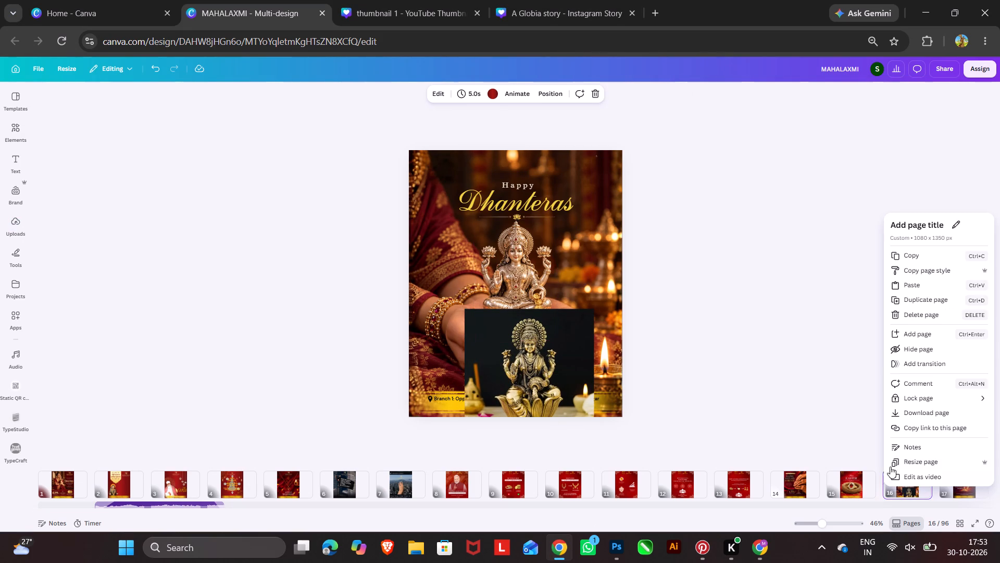
{"action": "left_click", "coordinate": [935, 303]}
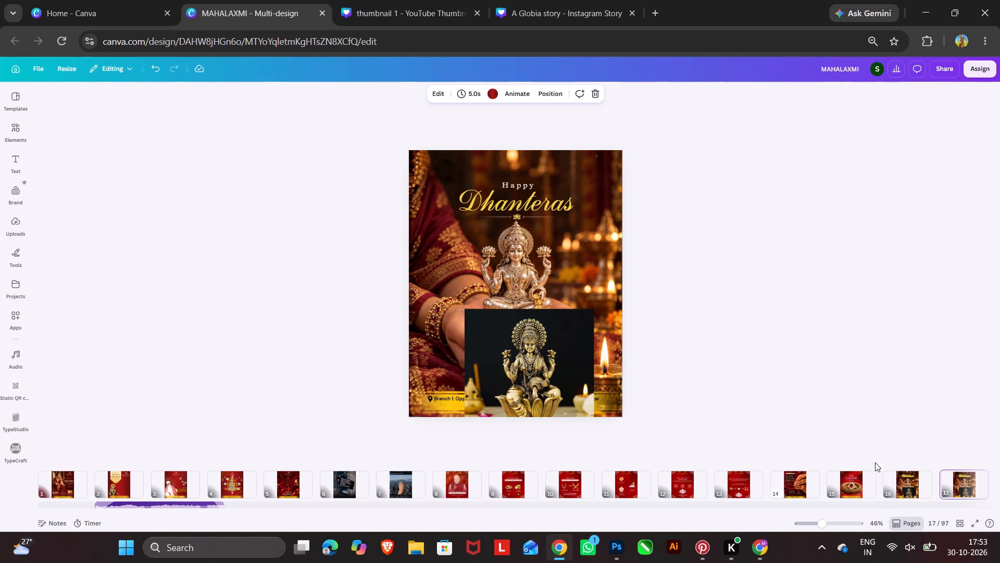
Delete the pasted dark-background brass Lakshmi image from the original page 16.
{"action": "left_click", "coordinate": [961, 486]}
{"action": "left_click", "coordinate": [515, 335]}
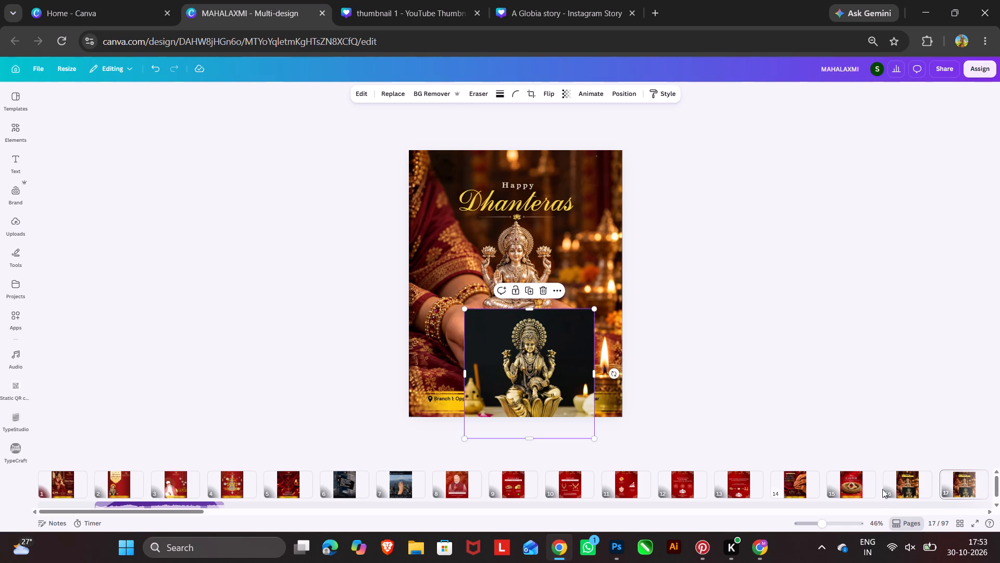
{"action": "left_click", "coordinate": [899, 479]}
{"action": "left_click", "coordinate": [483, 358]}
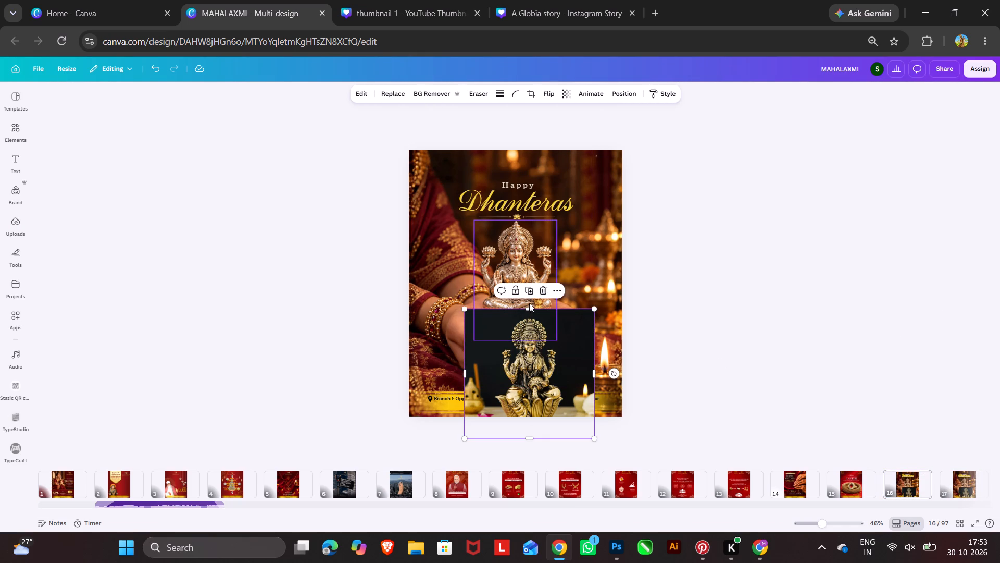
{"action": "left_click", "coordinate": [539, 291]}
Delete the old Lakshmi idol with raised lotuses from the duplicated page 17.
{"action": "left_click", "coordinate": [957, 482]}
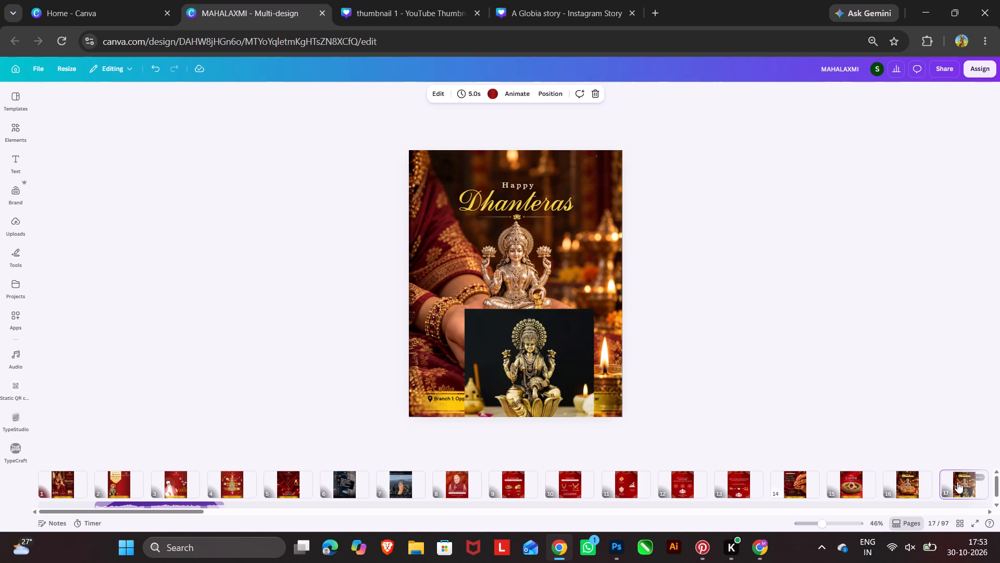
{"action": "left_click", "coordinate": [520, 266]}
{"action": "left_click", "coordinate": [528, 202]}
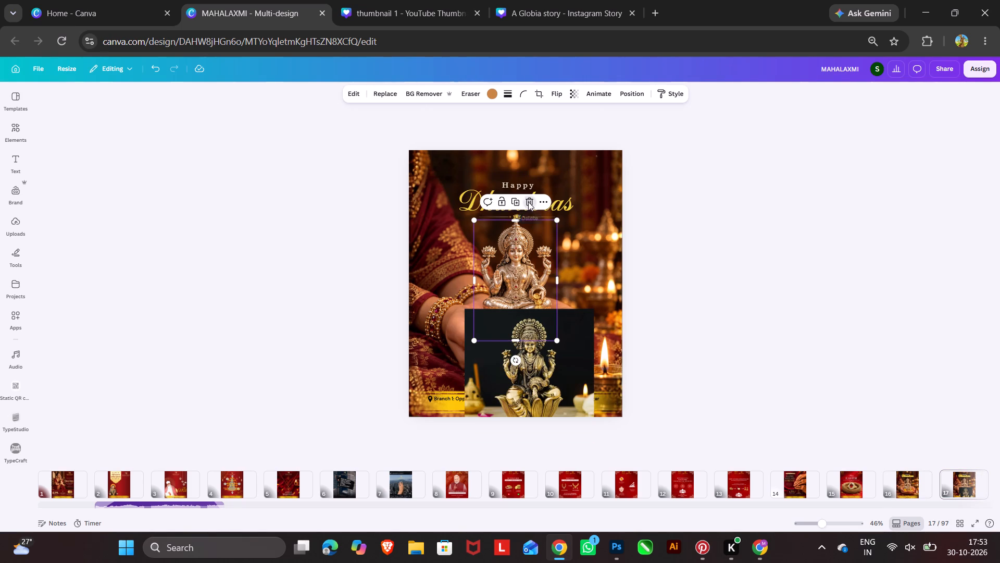
Remove the background of the brass Lakshmi image on page 17 and move the idol up into the cupped hands.
{"action": "left_click", "coordinate": [543, 352]}
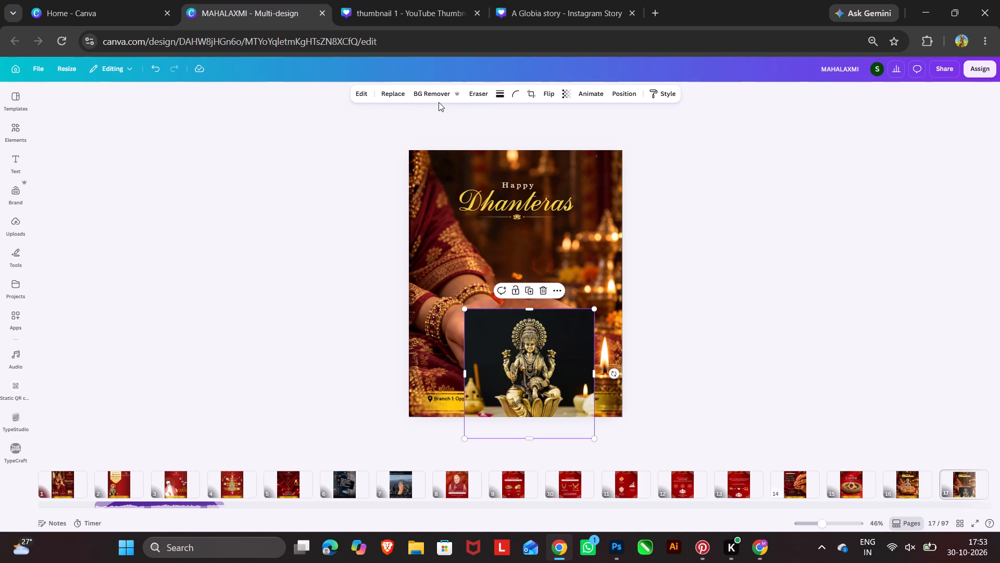
{"action": "left_click", "coordinate": [432, 95]}
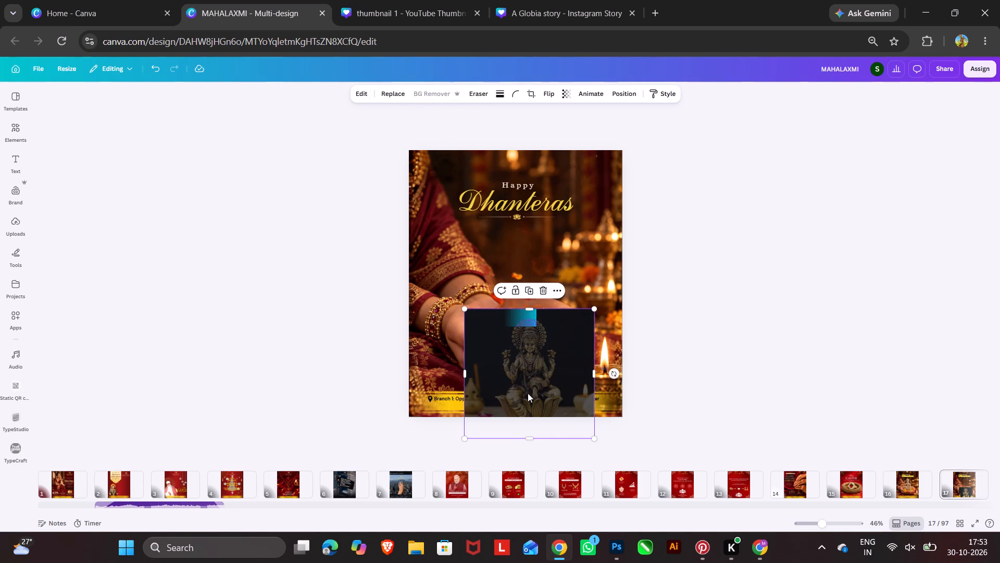
{"action": "left_click_drag", "start_coordinate": [528, 389], "coordinate": [523, 304]}
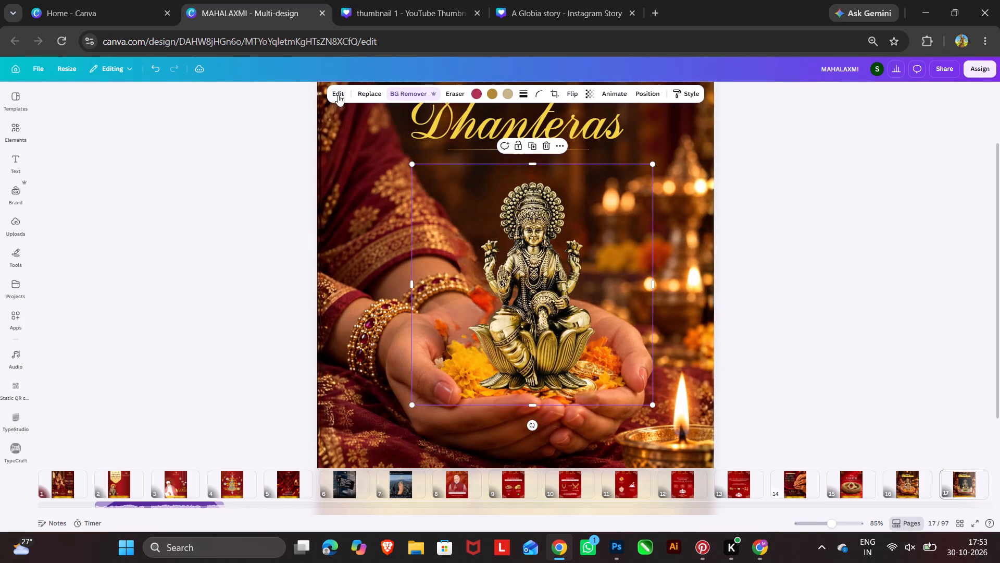
Adjust the brass idol's white balance to temperature 100 and tint 53.
{"action": "left_click", "coordinate": [336, 92]}
{"action": "left_click", "coordinate": [63, 180]}
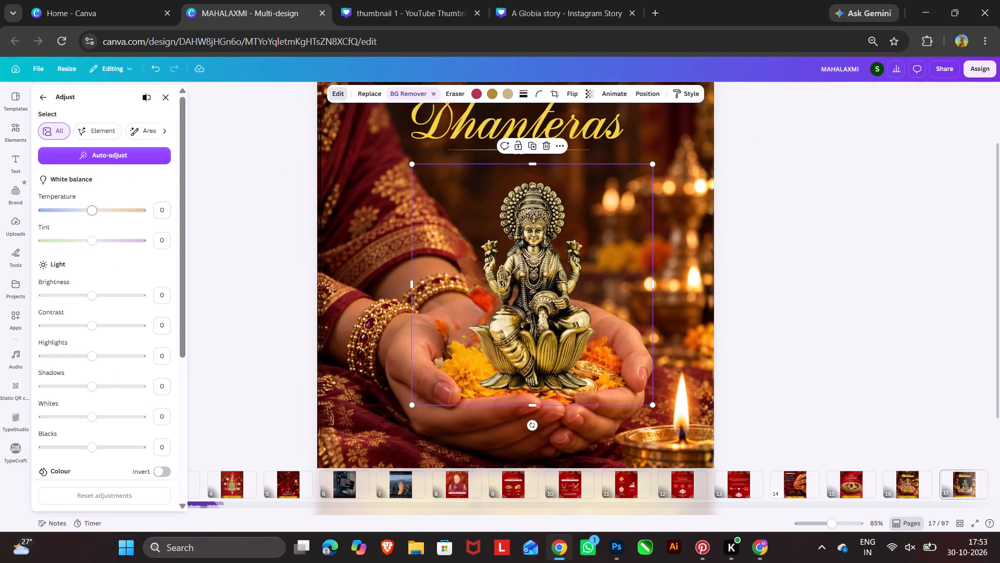
{"action": "left_click_drag", "start_coordinate": [97, 215], "coordinate": [176, 214]}
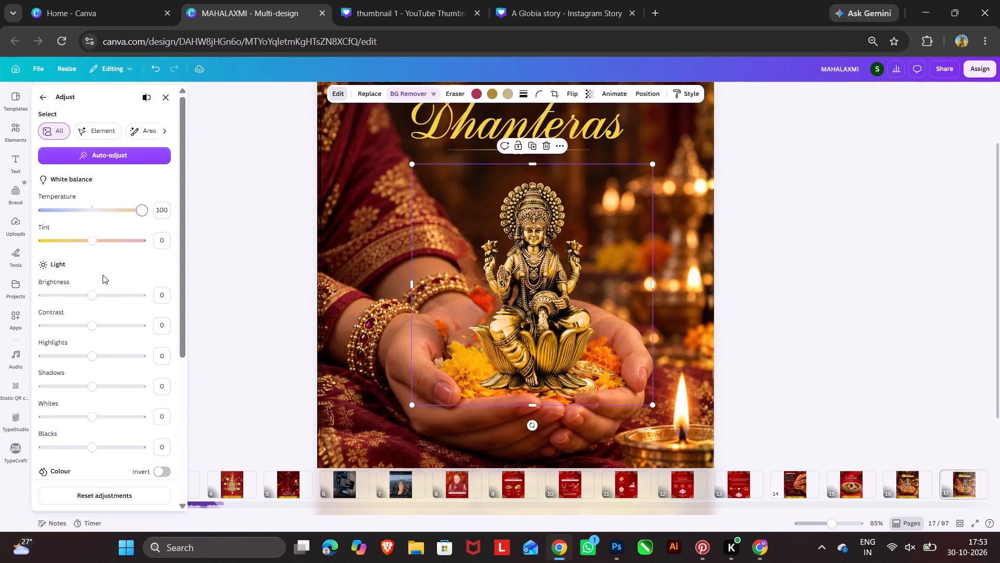
{"action": "left_click_drag", "start_coordinate": [92, 244], "coordinate": [110, 252]}
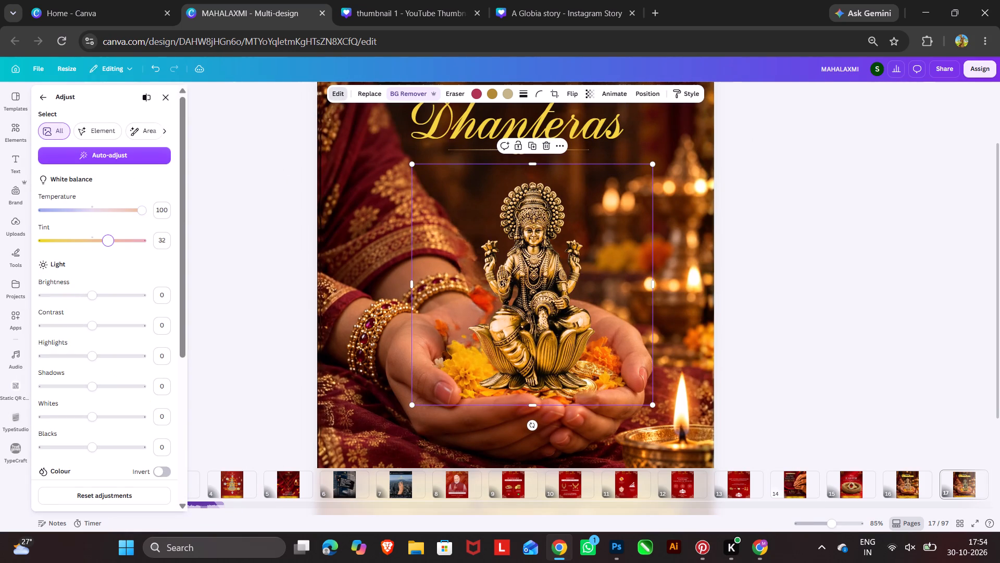
{"action": "left_click_drag", "start_coordinate": [110, 252], "coordinate": [118, 260]}
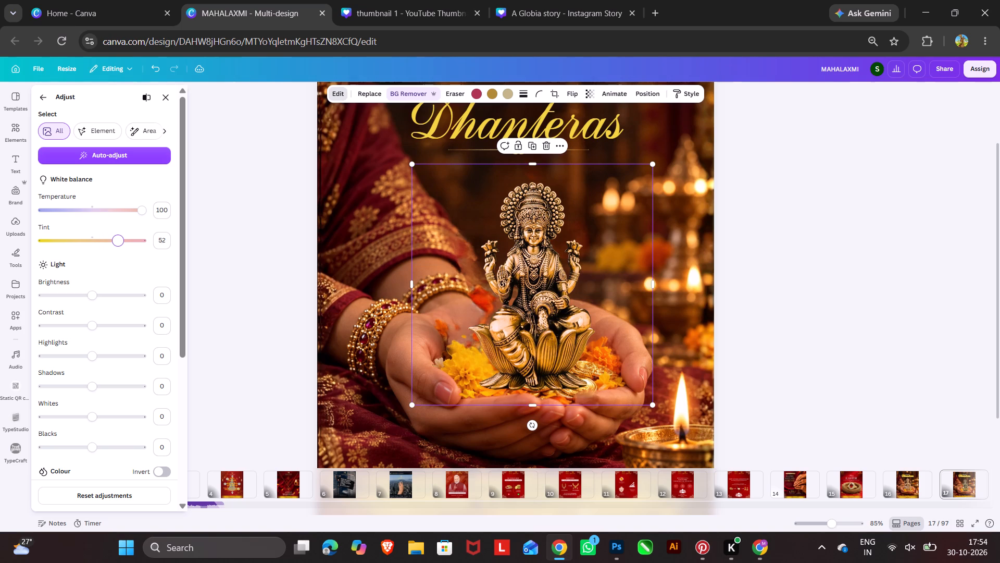
{"action": "left_click_drag", "start_coordinate": [118, 260], "coordinate": [119, 261]}
Try the idol's brightness at -20, restore it to 0, and lower its contrast.
{"action": "left_click_drag", "start_coordinate": [92, 297], "coordinate": [83, 302]}
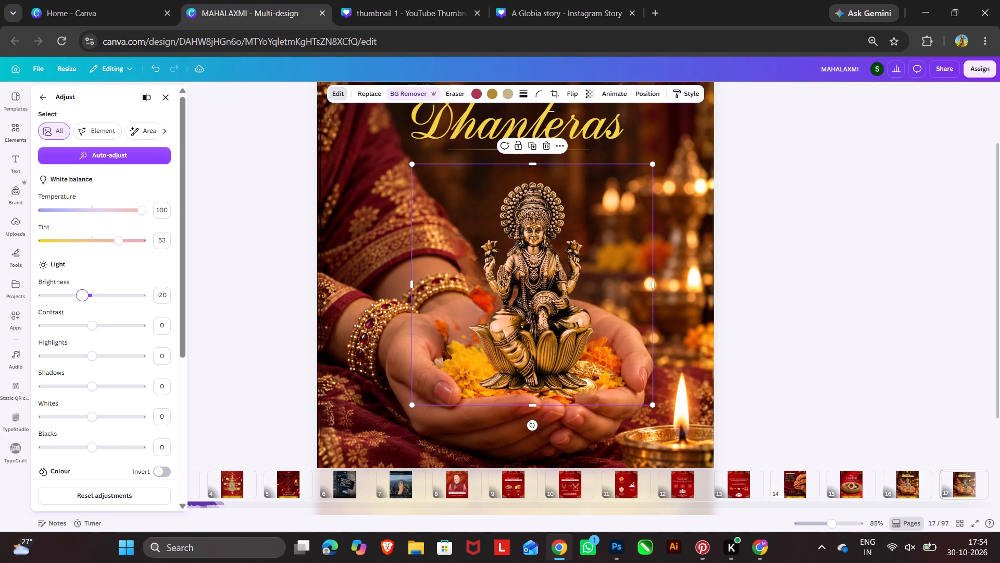
{"action": "left_click_drag", "start_coordinate": [83, 302], "coordinate": [95, 303]}
{"action": "left_click_drag", "start_coordinate": [96, 328], "coordinate": [47, 328]}
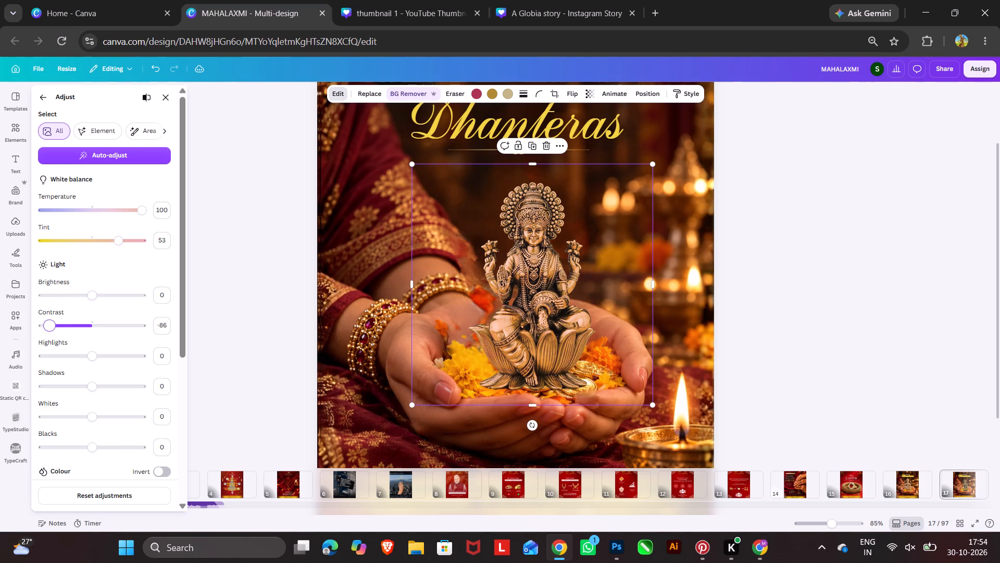
{"action": "left_click_drag", "start_coordinate": [47, 328], "coordinate": [75, 337]}
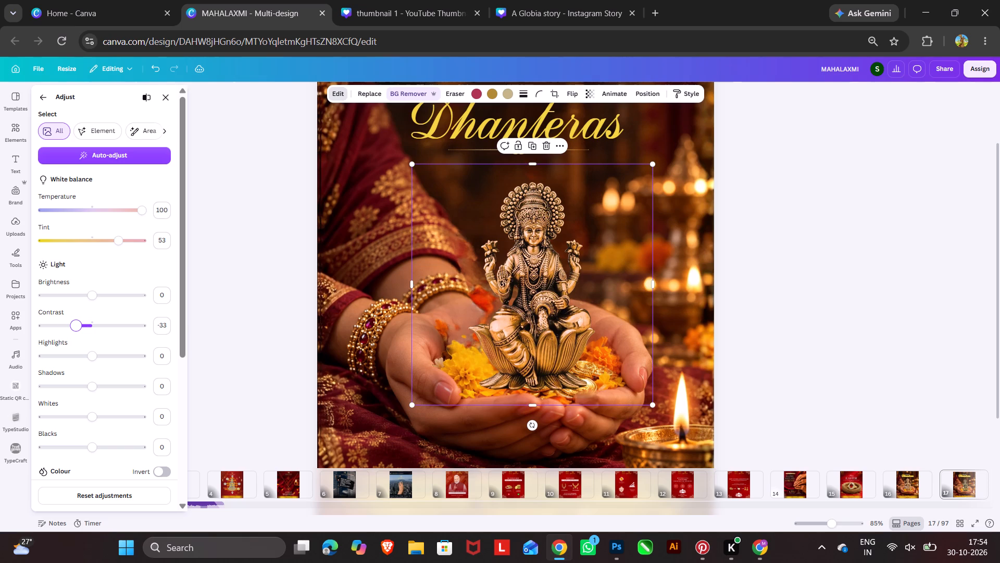
{"action": "left_click_drag", "start_coordinate": [75, 337], "coordinate": [66, 338]}
{"action": "triple_click", "coordinate": [255, 296]}
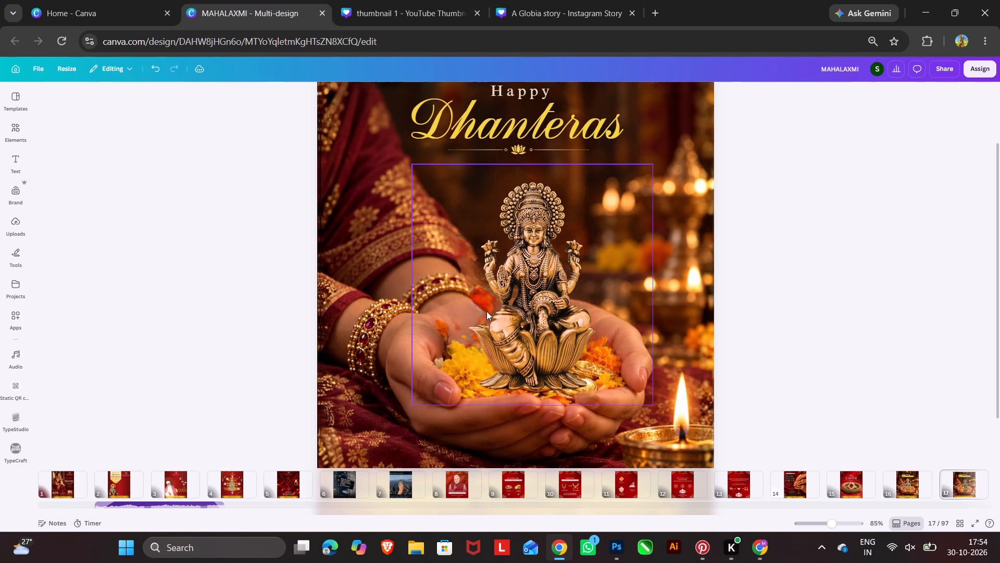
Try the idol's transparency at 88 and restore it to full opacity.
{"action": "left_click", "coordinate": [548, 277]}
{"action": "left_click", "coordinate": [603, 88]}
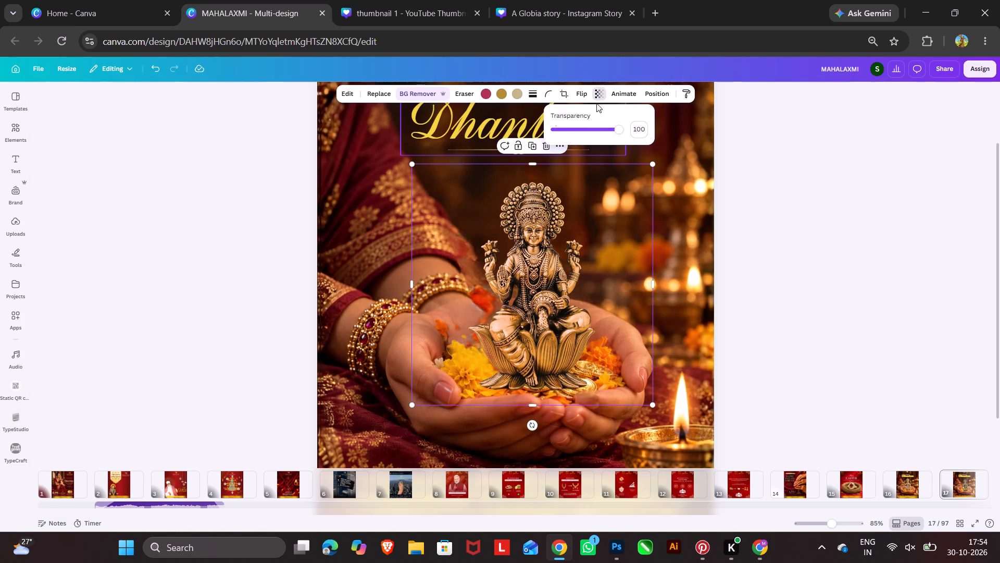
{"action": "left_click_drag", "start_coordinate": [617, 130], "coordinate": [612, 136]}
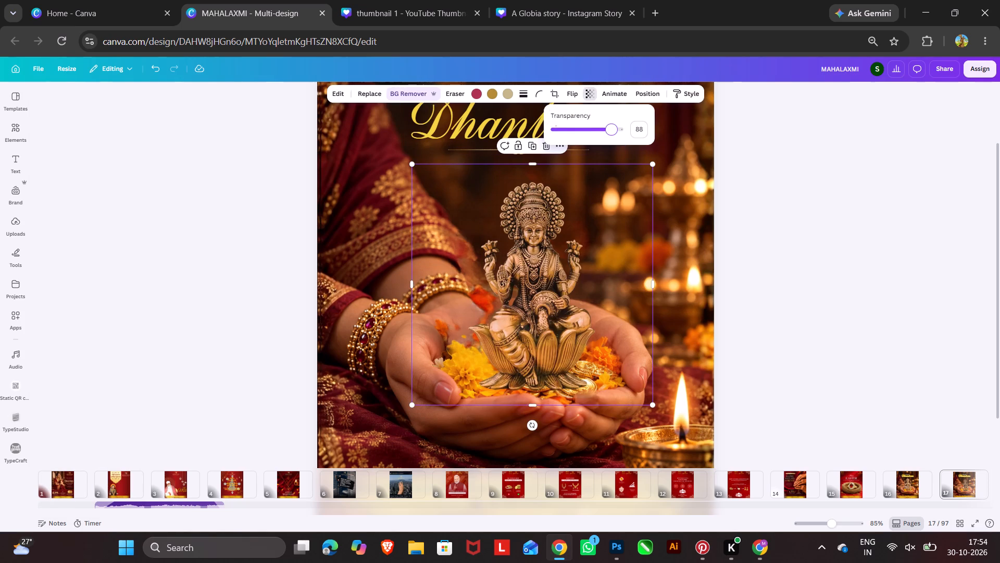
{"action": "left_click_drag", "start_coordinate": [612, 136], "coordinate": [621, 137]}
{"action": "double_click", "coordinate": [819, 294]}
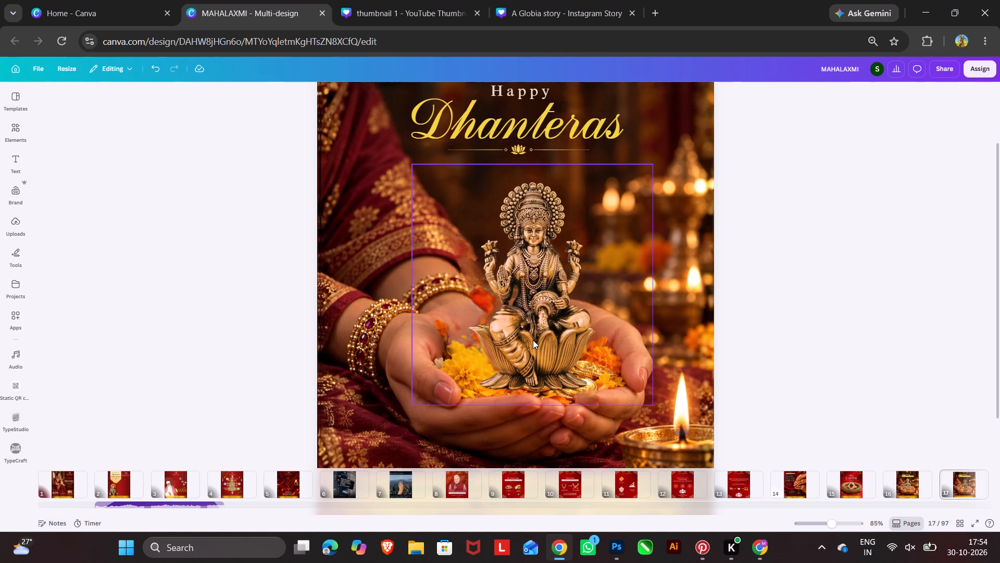
Enlarge the Lakshmi idol to about 815 by 815 and reposition it centrally in the cupped hands.
{"action": "left_click", "coordinate": [533, 340]}
{"action": "left_click", "coordinate": [538, 340]}
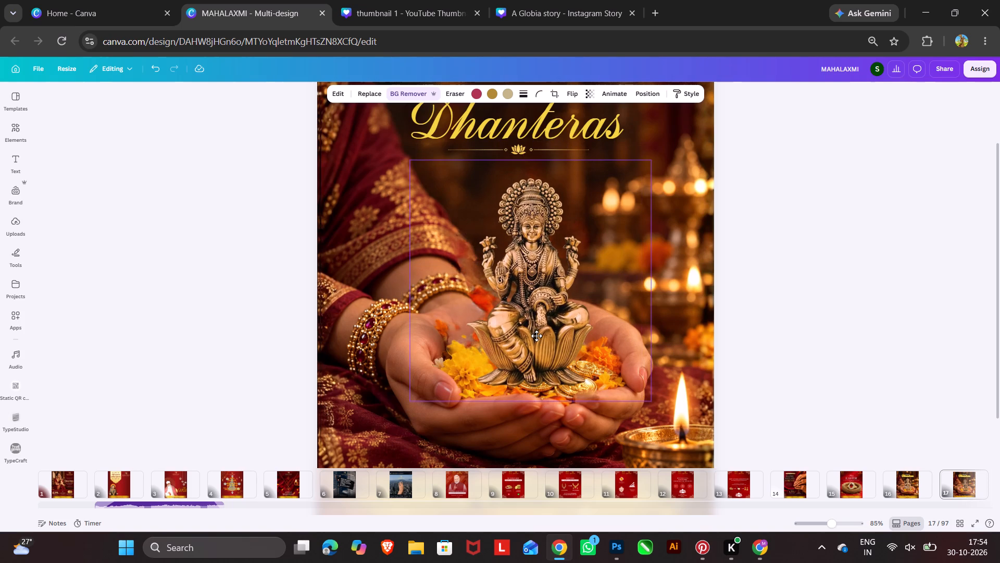
{"action": "left_click_drag", "start_coordinate": [409, 159], "coordinate": [369, 145]}
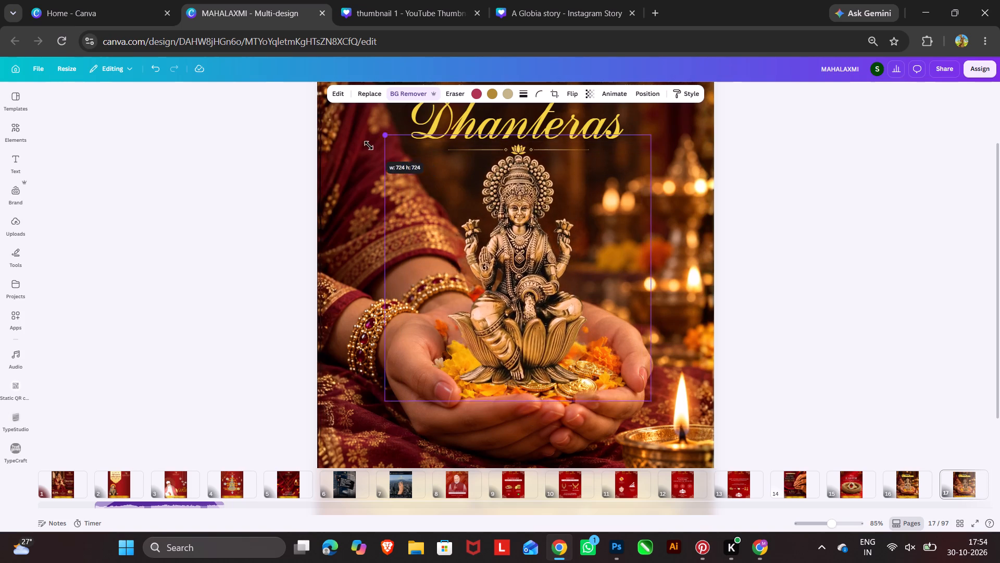
{"action": "left_click_drag", "start_coordinate": [369, 145], "coordinate": [336, 145]}
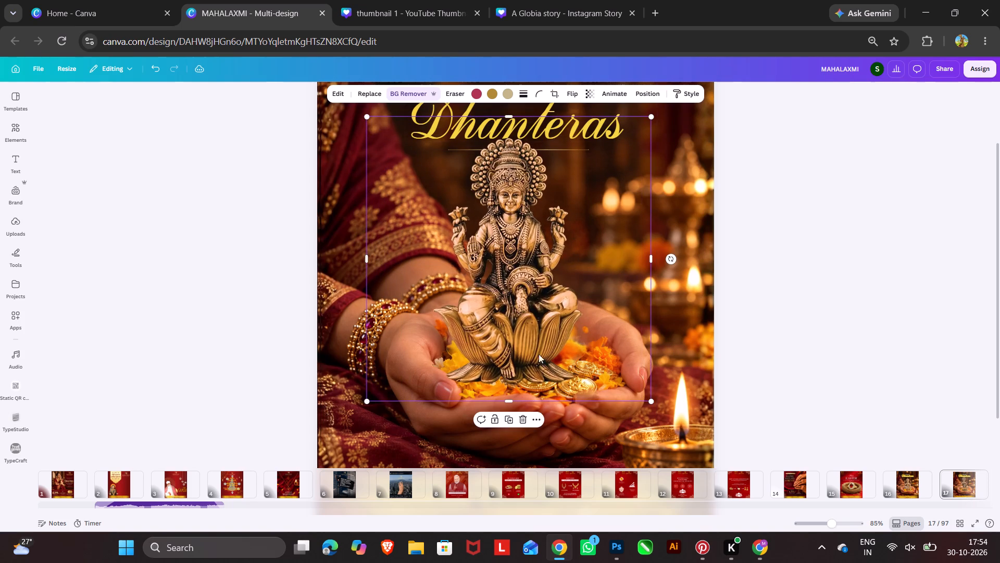
{"action": "left_click_drag", "start_coordinate": [652, 400], "coordinate": [668, 414]}
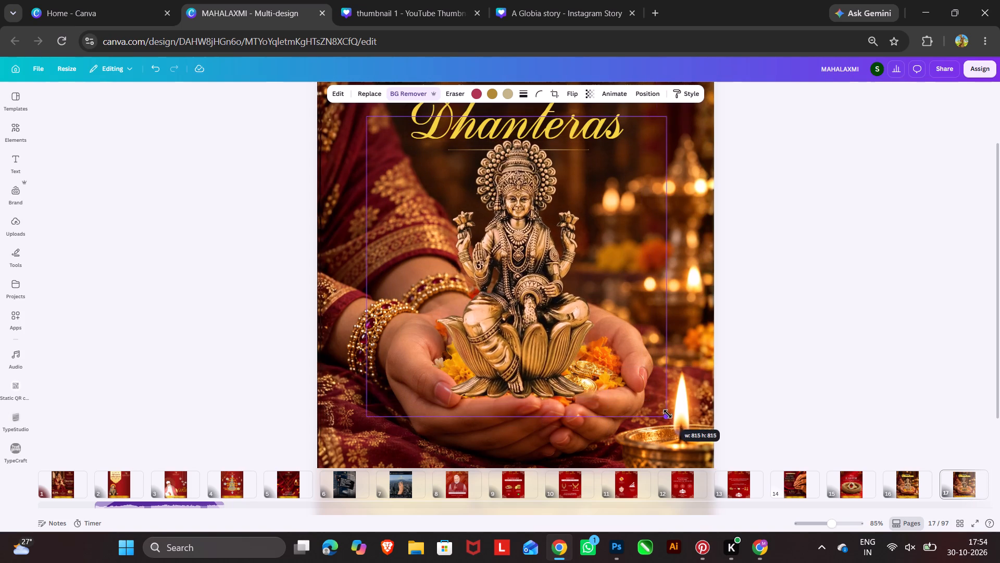
{"action": "left_click_drag", "start_coordinate": [668, 414], "coordinate": [668, 413]}
{"action": "left_click_drag", "start_coordinate": [546, 353], "coordinate": [551, 344]}
Move the marigold petals layer directly above the Lakshmi idol layer and nudge the petals slightly sideways.
{"action": "left_click", "coordinate": [653, 97]}
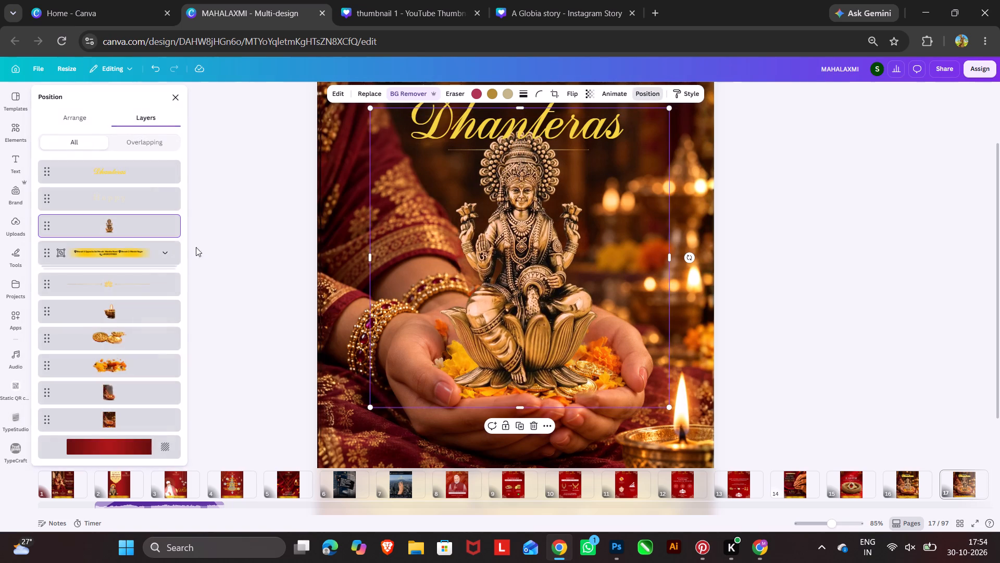
{"action": "left_click_drag", "start_coordinate": [111, 364], "coordinate": [110, 214]}
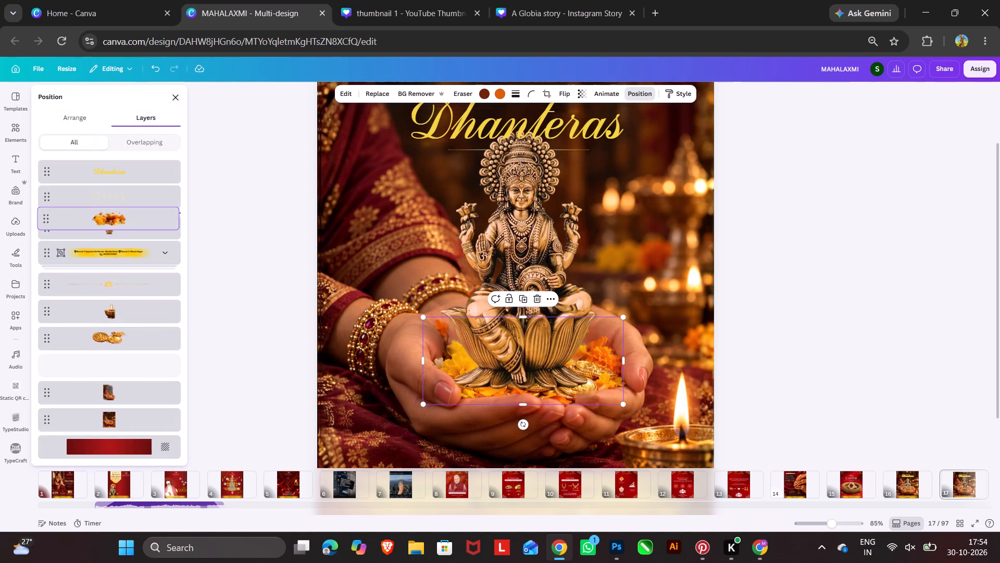
{"action": "left_click_drag", "start_coordinate": [110, 214], "coordinate": [110, 213]}
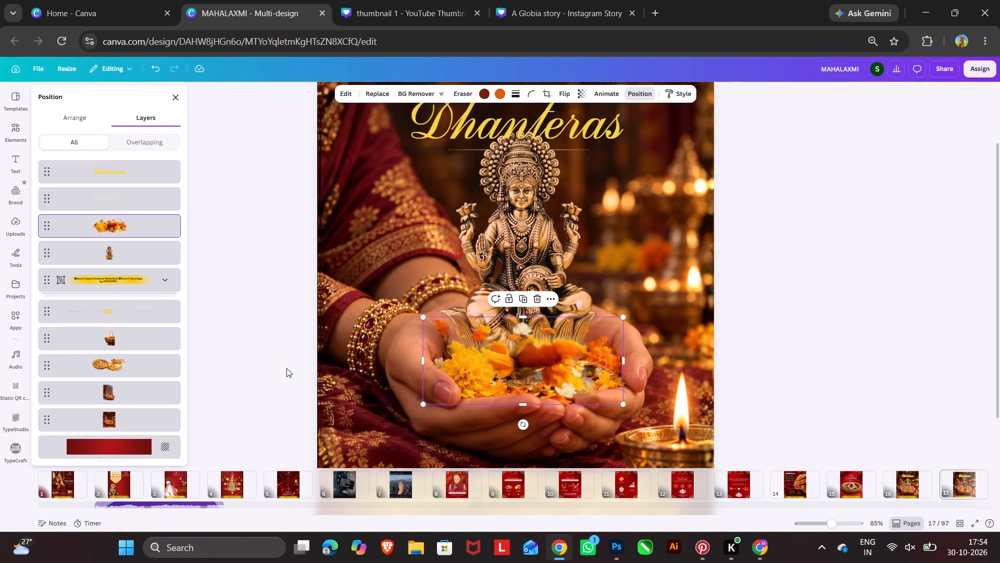
{"action": "left_click", "coordinate": [528, 366]}
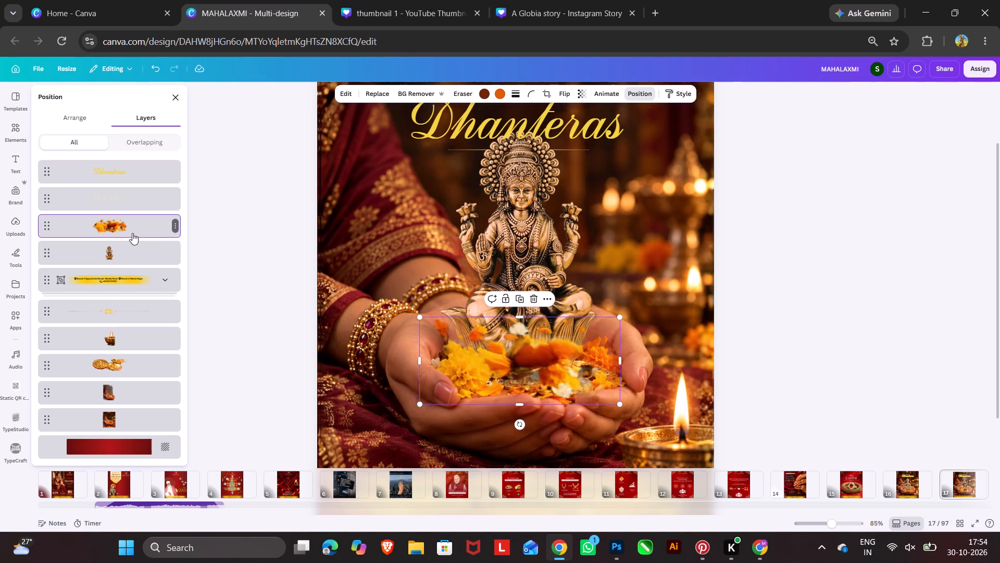
Duplicate the Lakshmi idol and align the copy exactly over the original, in front of the petals.
{"action": "left_click", "coordinate": [529, 228]}
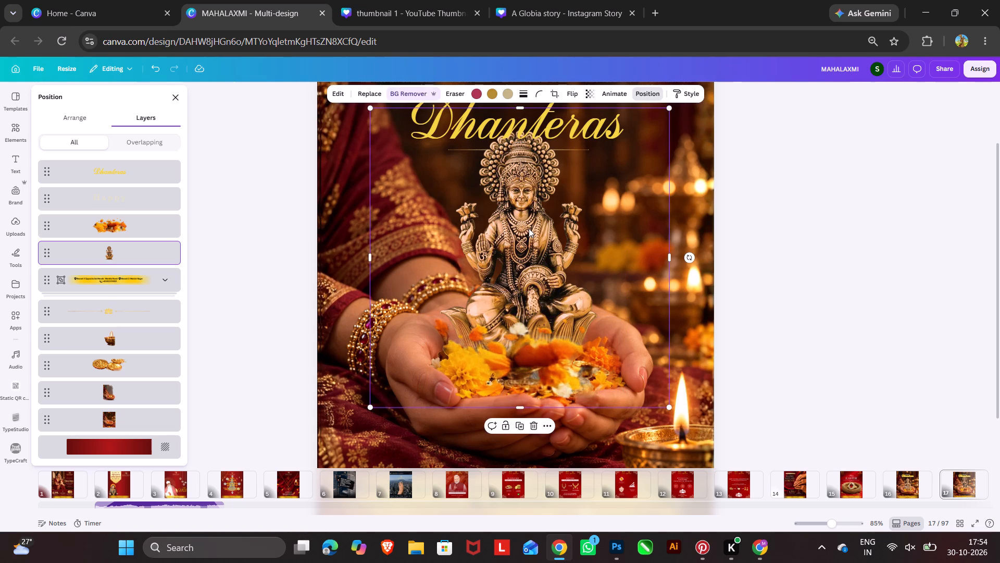
{"action": "left_click", "coordinate": [518, 427]}
{"action": "left_click_drag", "start_coordinate": [534, 338], "coordinate": [529, 333]}
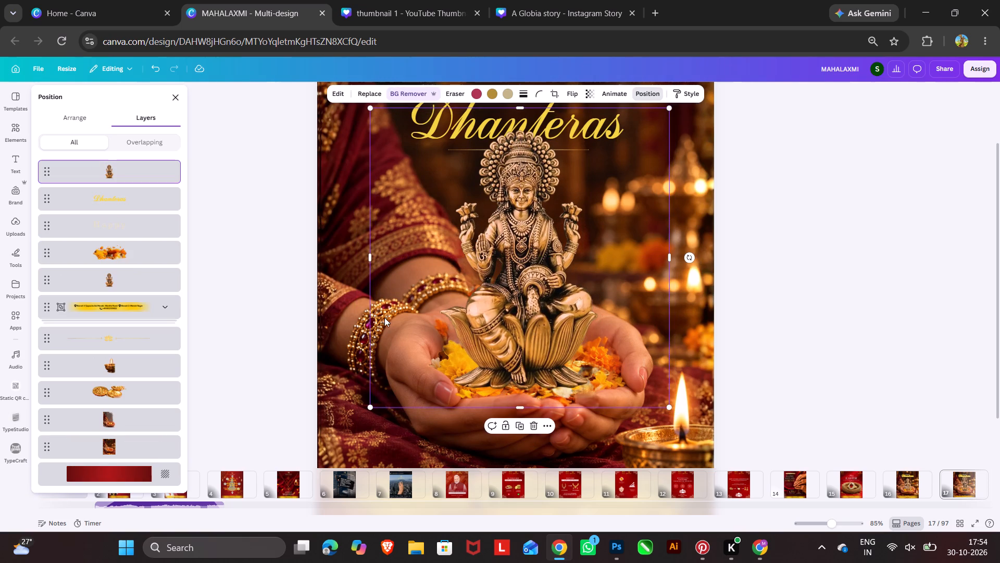
Crop the front Lakshmi idol copy from its side to about 425 wide, exposing the marigold petals over the original's lotus base.
{"action": "left_click_drag", "start_coordinate": [370, 303], "coordinate": [511, 346]}
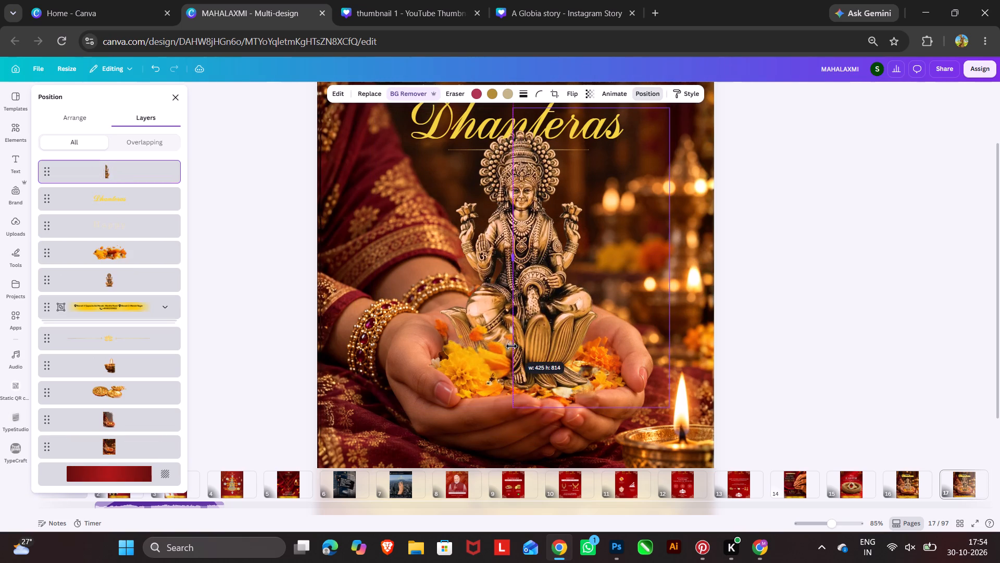
{"action": "left_click_drag", "start_coordinate": [511, 346], "coordinate": [503, 345]}
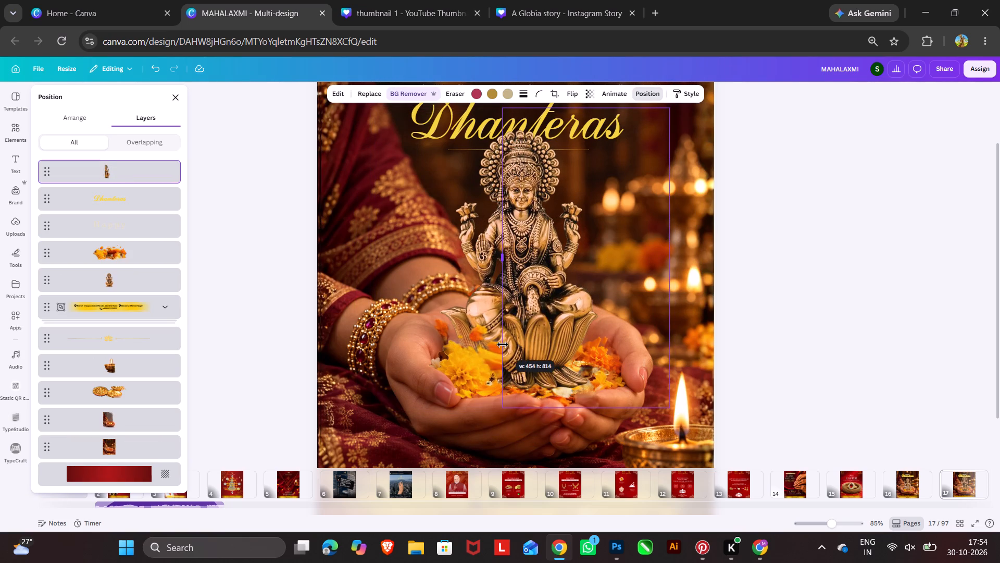
{"action": "left_click_drag", "start_coordinate": [503, 345], "coordinate": [504, 345]}
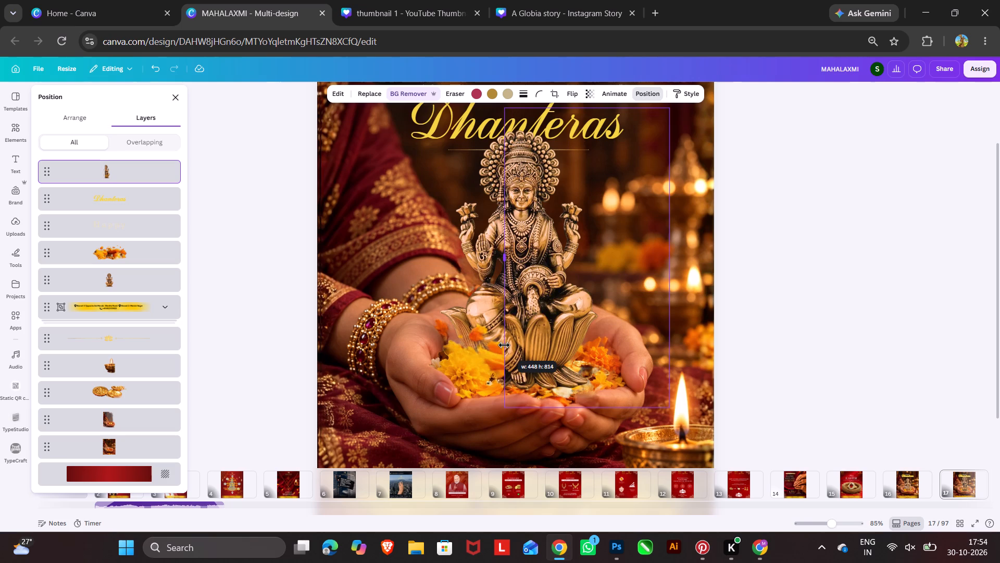
{"action": "left_click_drag", "start_coordinate": [504, 345], "coordinate": [511, 349]}
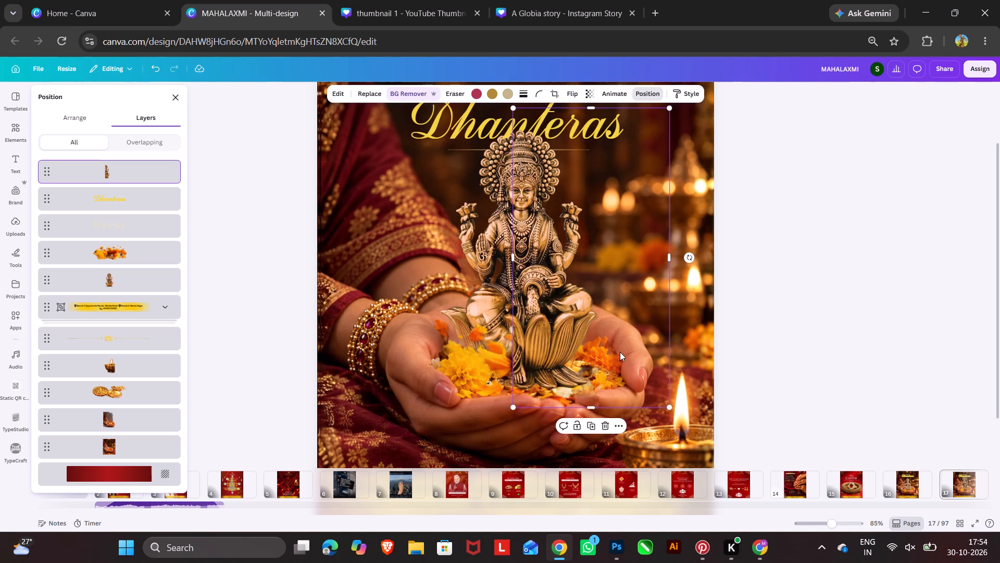
{"action": "double_click", "coordinate": [807, 317]}
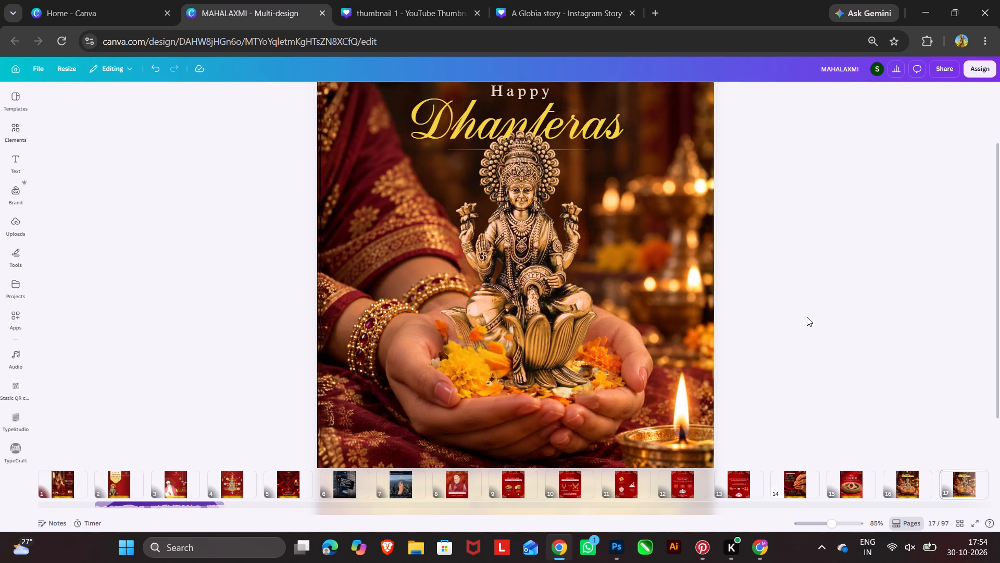
{"action": "left_click", "coordinate": [807, 317]}
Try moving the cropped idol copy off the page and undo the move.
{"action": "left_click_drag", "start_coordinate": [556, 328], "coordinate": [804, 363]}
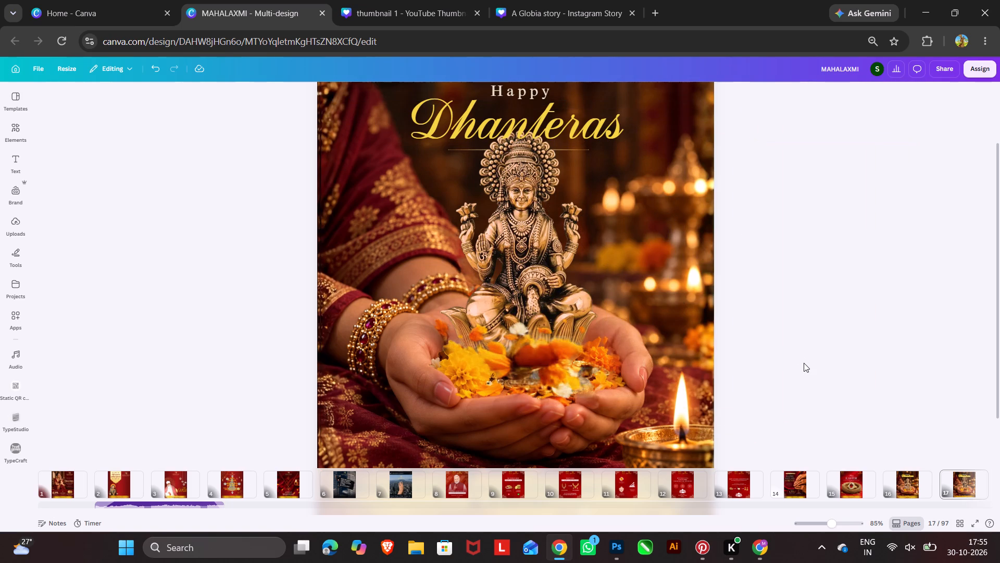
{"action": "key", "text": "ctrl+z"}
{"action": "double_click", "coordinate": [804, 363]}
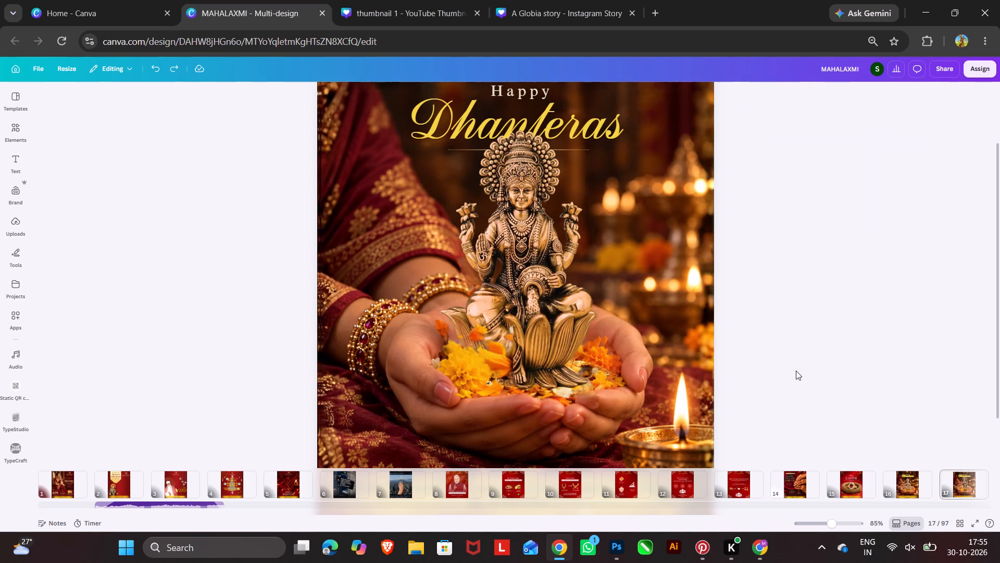
Fine-tune the cropped side edge of the front idol copy at about 425 wide.
{"action": "left_click", "coordinate": [512, 369]}
{"action": "left_click", "coordinate": [523, 364]}
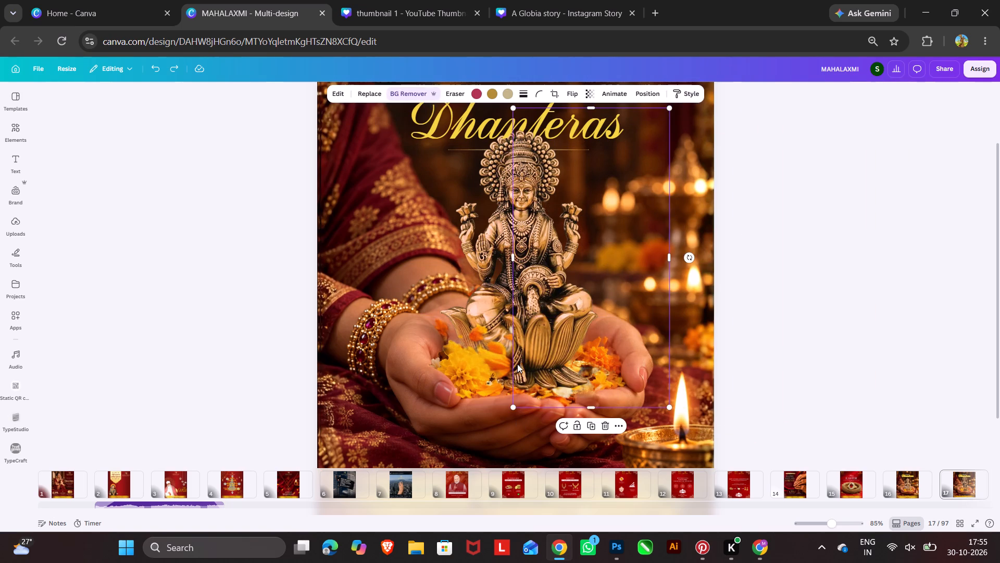
{"action": "left_click_drag", "start_coordinate": [512, 365], "coordinate": [511, 387]}
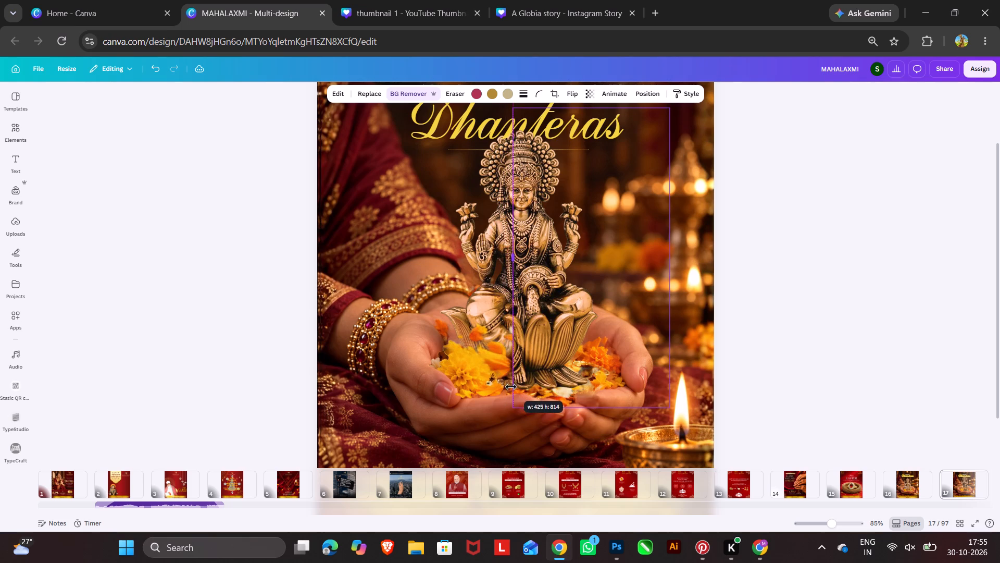
{"action": "left_click_drag", "start_coordinate": [511, 387], "coordinate": [512, 390]}
{"action": "double_click", "coordinate": [818, 373]}
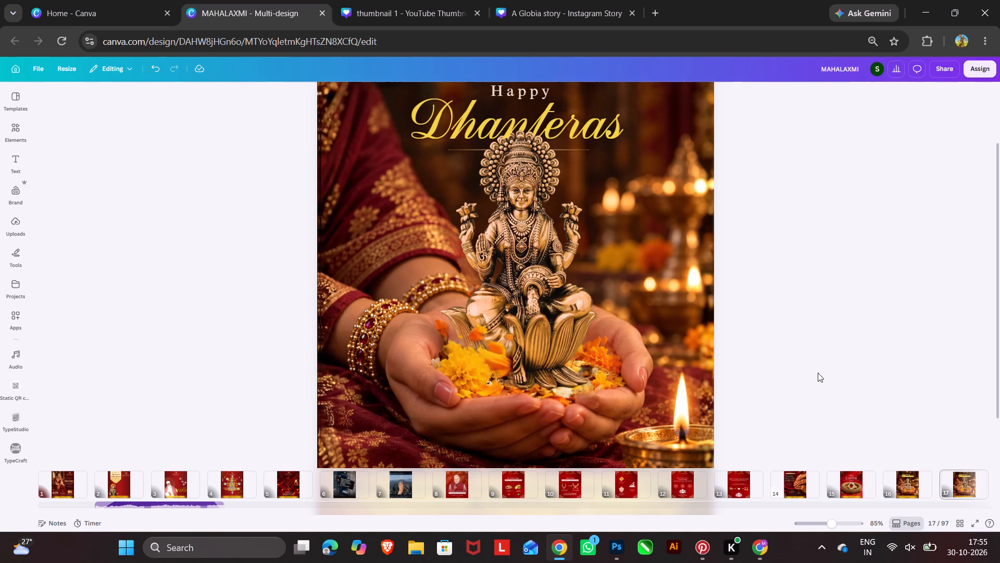
Shrink the original Lakshmi idol from its upper corners, keeping its base in the cupped hands and its crown below the Dhanteras title.
{"action": "scroll", "coordinate": [597, 301], "scroll_direction": "left", "scroll_amount": 2}
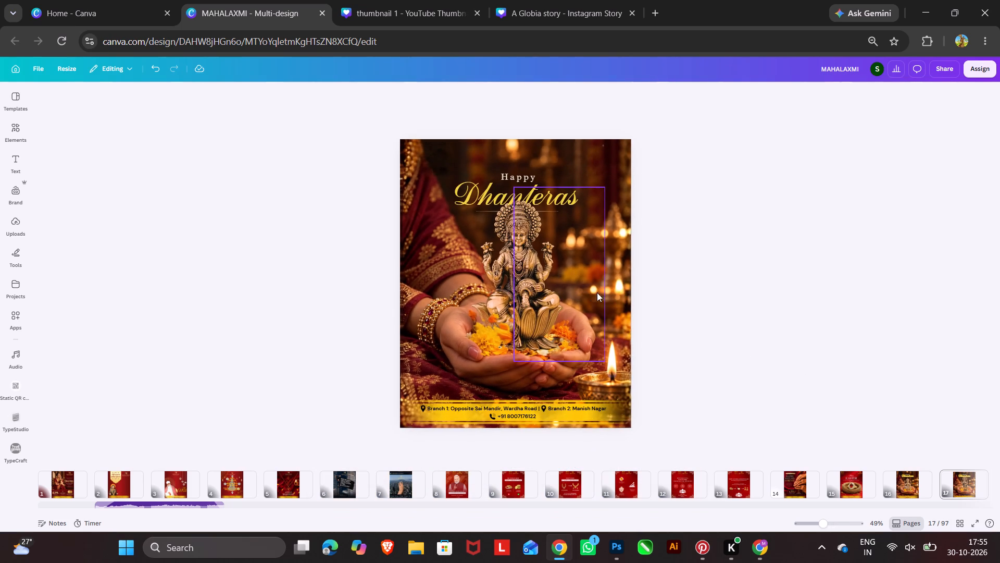
{"action": "scroll", "coordinate": [726, 299], "scroll_direction": "up", "scroll_amount": 1}
{"action": "left_click", "coordinate": [520, 247]}
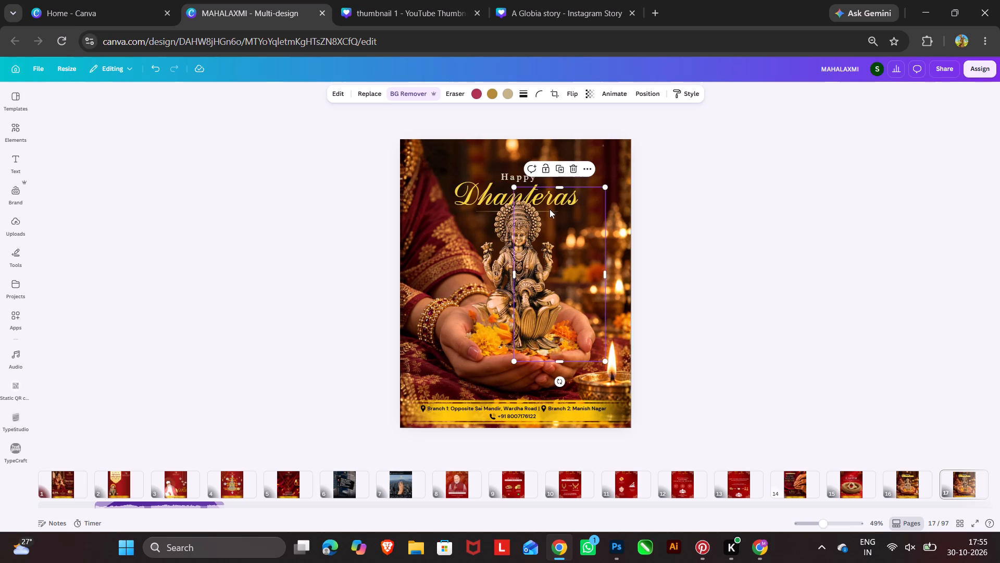
{"action": "left_click", "coordinate": [502, 219]}
{"action": "left_click_drag", "start_coordinate": [431, 188], "coordinate": [431, 188]}
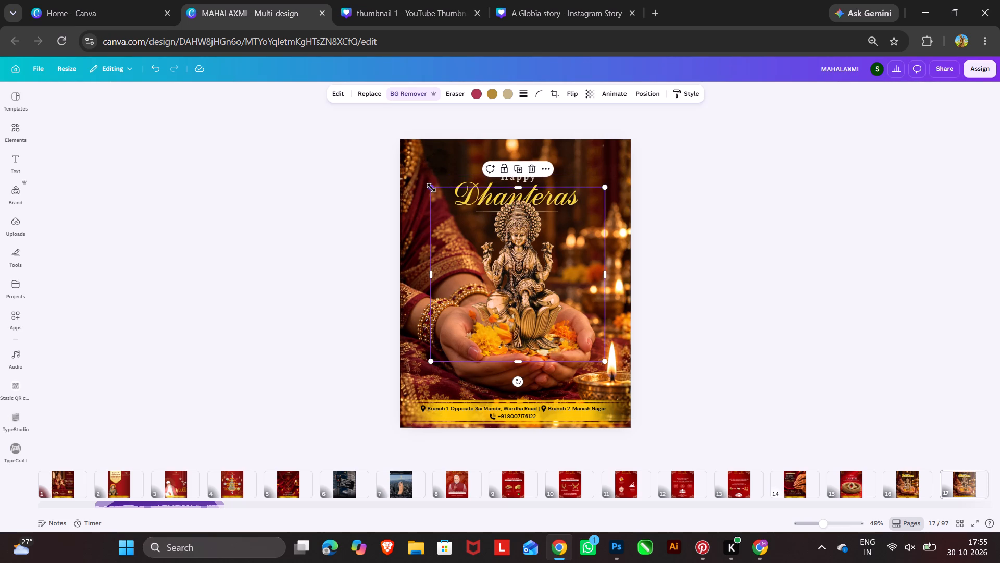
{"action": "left_click_drag", "start_coordinate": [431, 188], "coordinate": [441, 198]}
{"action": "left_click_drag", "start_coordinate": [608, 195], "coordinate": [605, 199]}
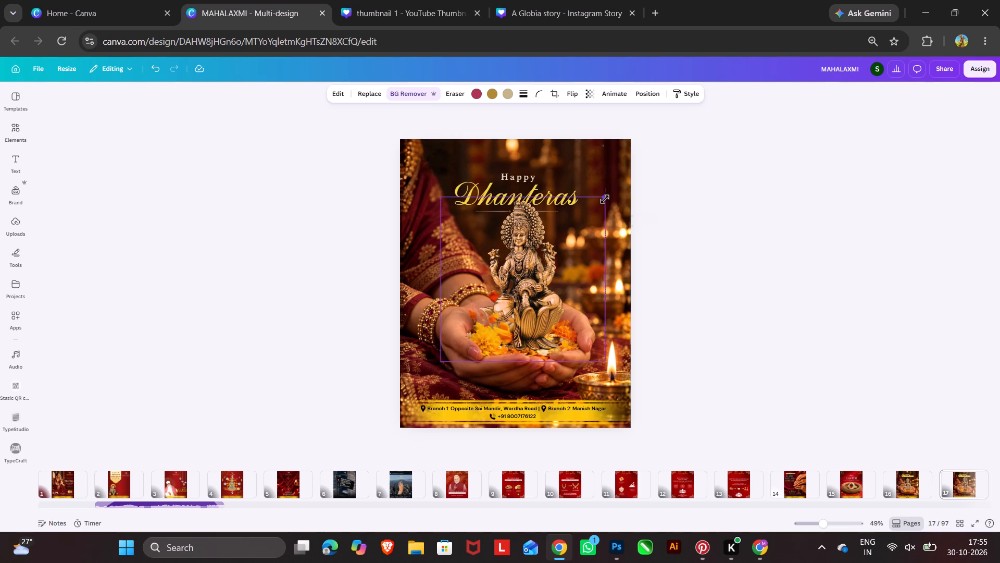
{"action": "left_click_drag", "start_coordinate": [605, 199], "coordinate": [597, 204]}
Shrink the cropped idol copy to about 718 high and align it exactly over the resized original idol.
{"action": "left_click", "coordinate": [529, 220]}
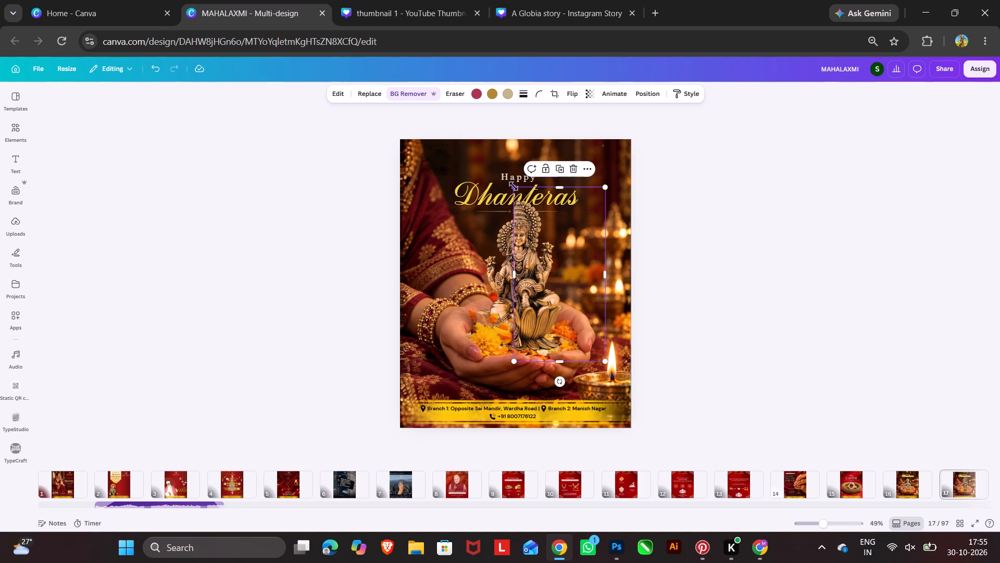
{"action": "left_click_drag", "start_coordinate": [514, 186], "coordinate": [528, 206]}
{"action": "left_click_drag", "start_coordinate": [582, 283], "coordinate": [576, 284]}
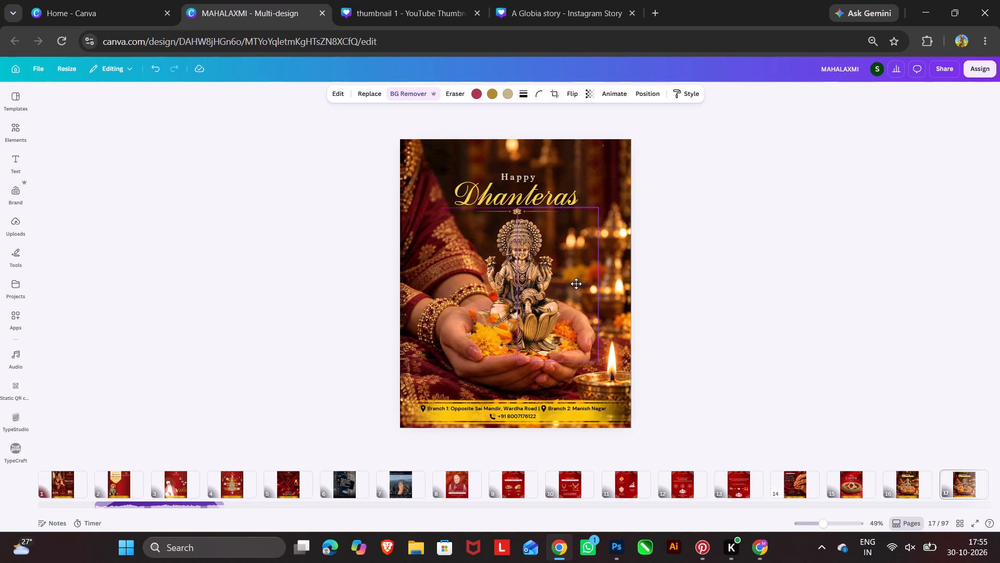
{"action": "left_click_drag", "start_coordinate": [576, 284], "coordinate": [570, 284]}
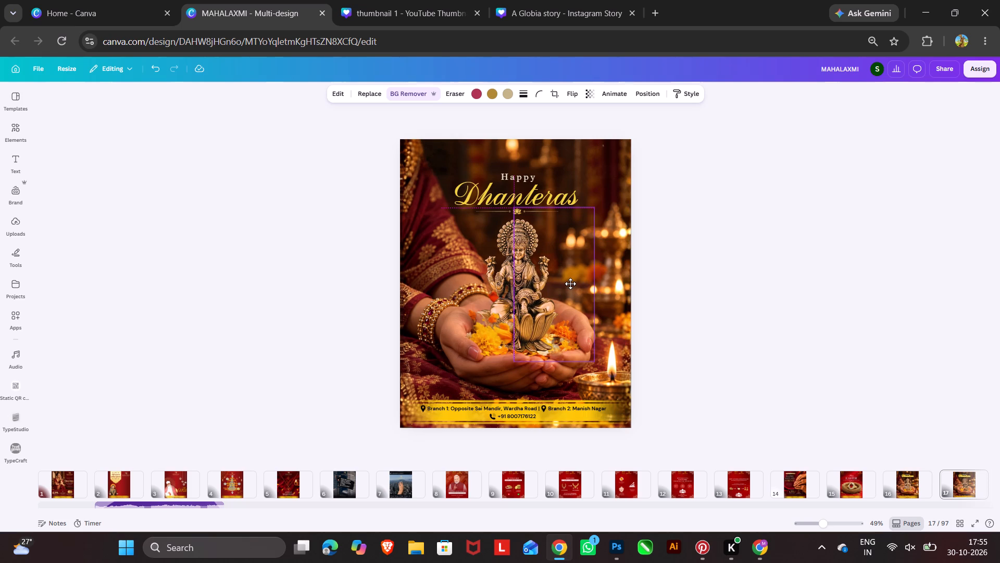
{"action": "left_click_drag", "start_coordinate": [570, 284], "coordinate": [569, 284]}
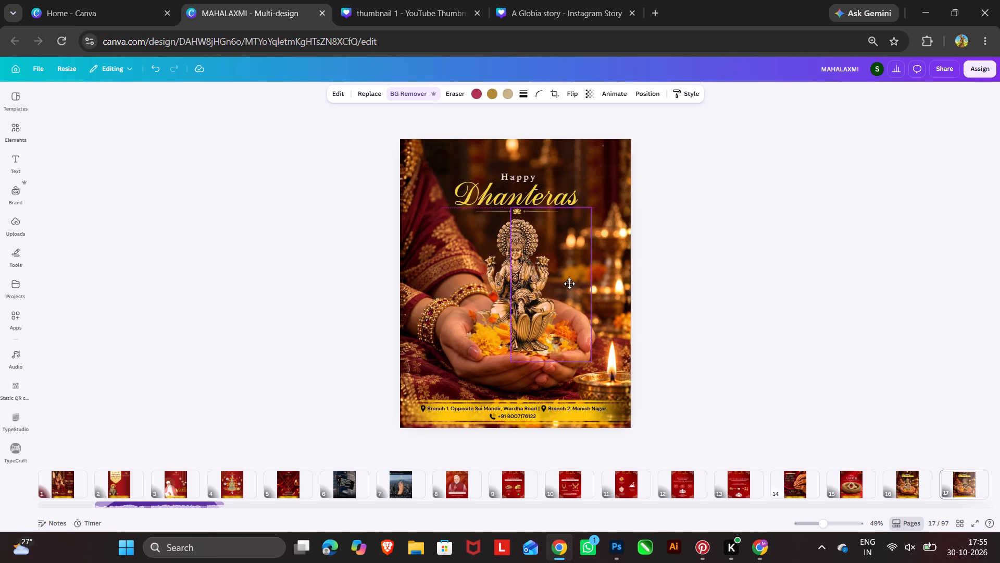
{"action": "left_click_drag", "start_coordinate": [569, 284], "coordinate": [568, 284]}
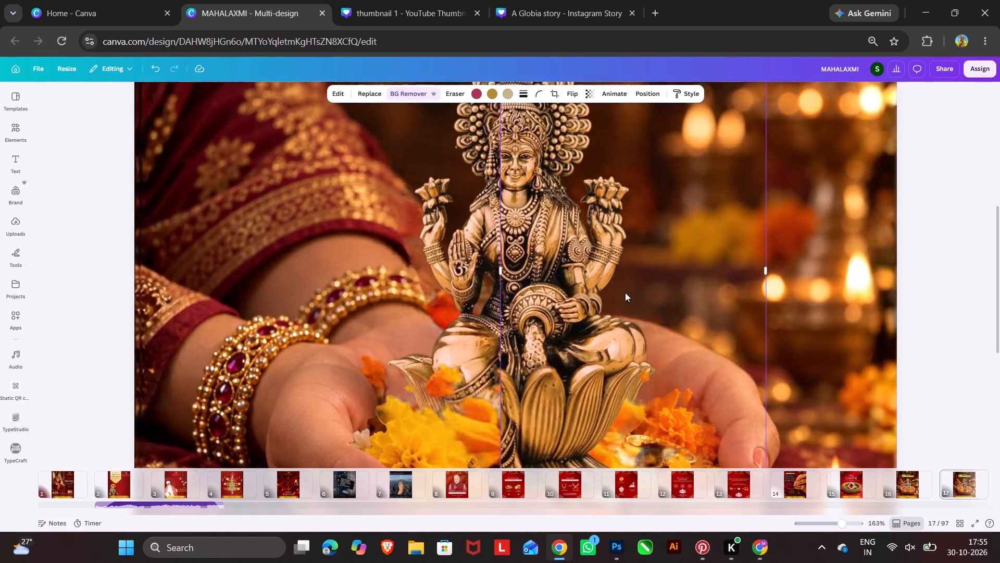
{"action": "left_click_drag", "start_coordinate": [553, 268], "coordinate": [564, 269]}
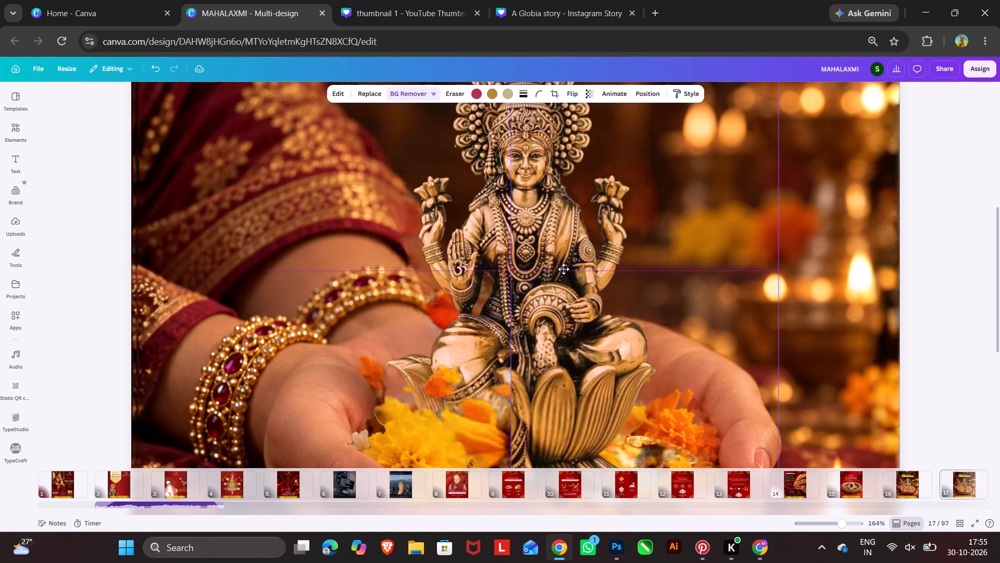
{"action": "left_click_drag", "start_coordinate": [564, 269], "coordinate": [565, 269]}
{"action": "left_click", "coordinate": [843, 269]}
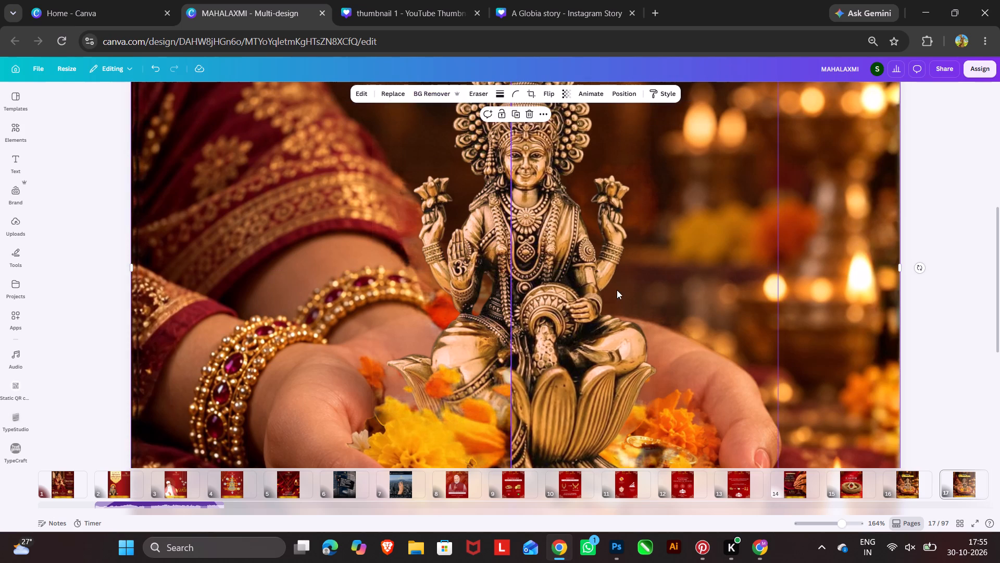
Adjust the side crop of the front idol copy to about 380 wide, along the edge of the marigold petals.
{"action": "left_click", "coordinate": [613, 290]}
{"action": "left_click", "coordinate": [510, 332]}
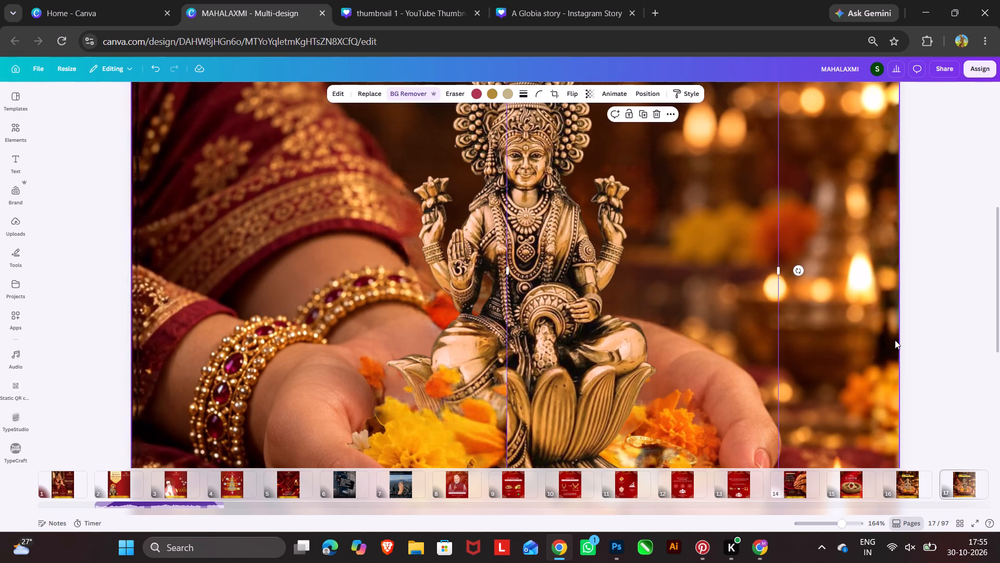
{"action": "double_click", "coordinate": [914, 327]}
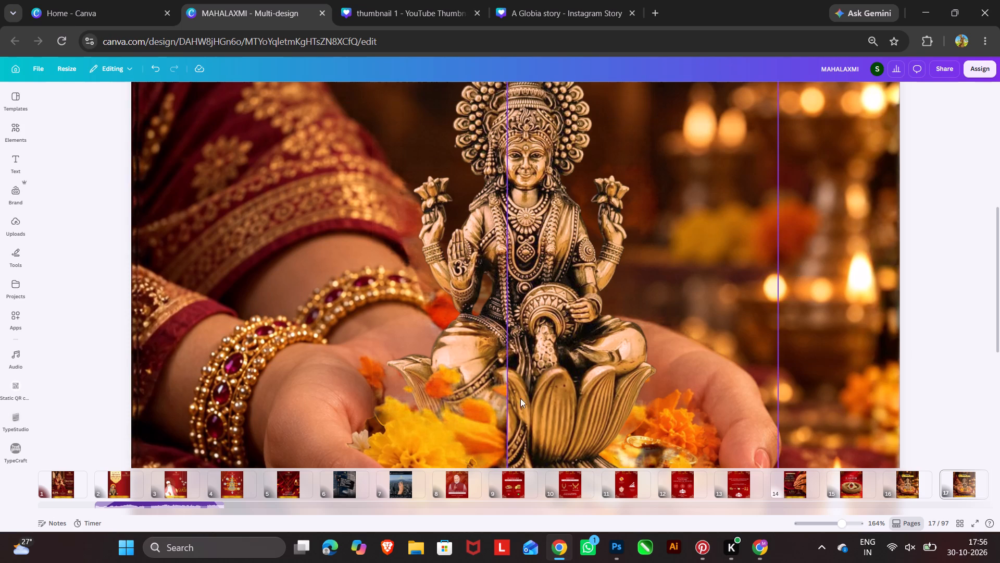
{"action": "left_click", "coordinate": [516, 389]}
{"action": "left_click_drag", "start_coordinate": [506, 382], "coordinate": [524, 395]}
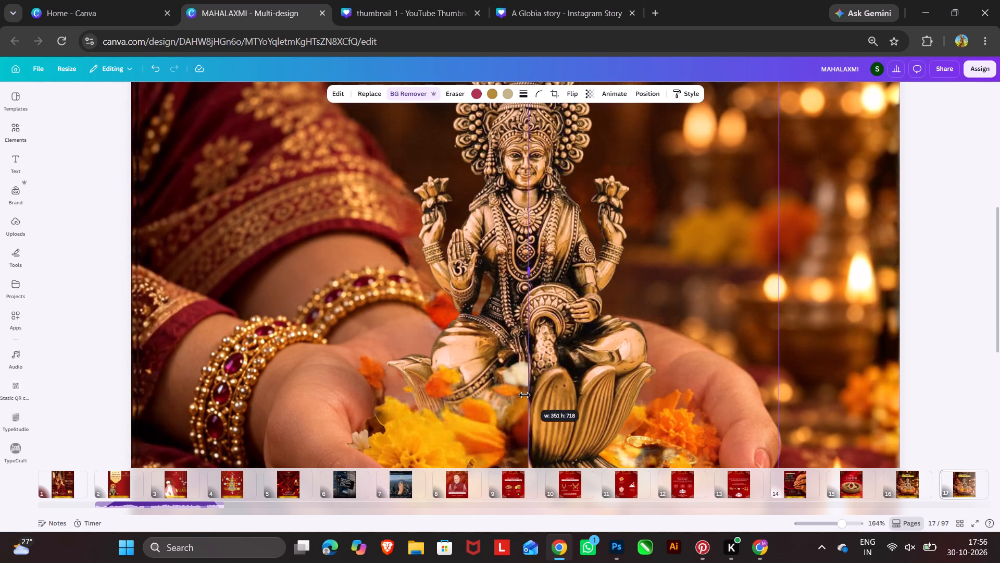
{"action": "left_click_drag", "start_coordinate": [524, 395], "coordinate": [540, 405]}
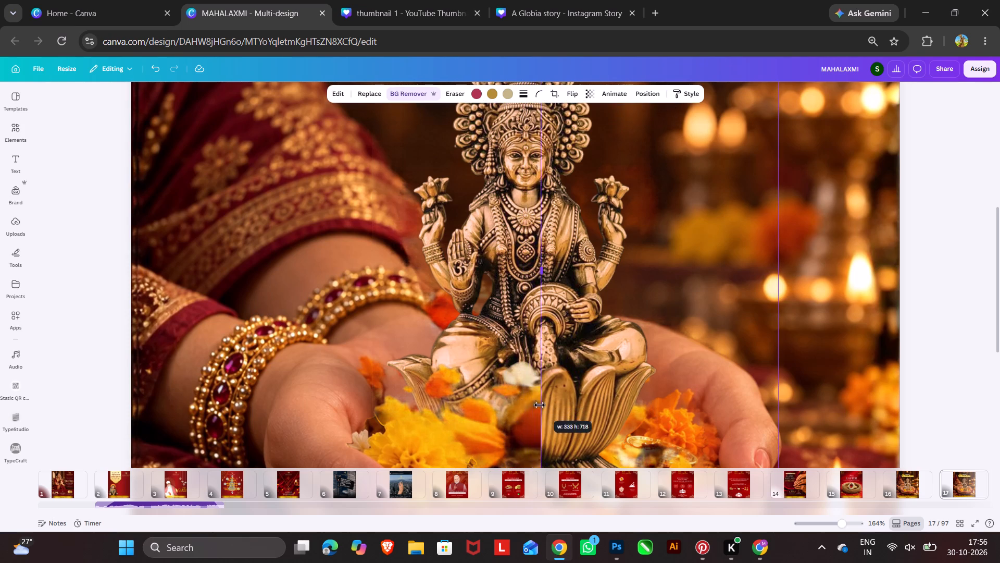
{"action": "left_click_drag", "start_coordinate": [540, 405], "coordinate": [505, 409]}
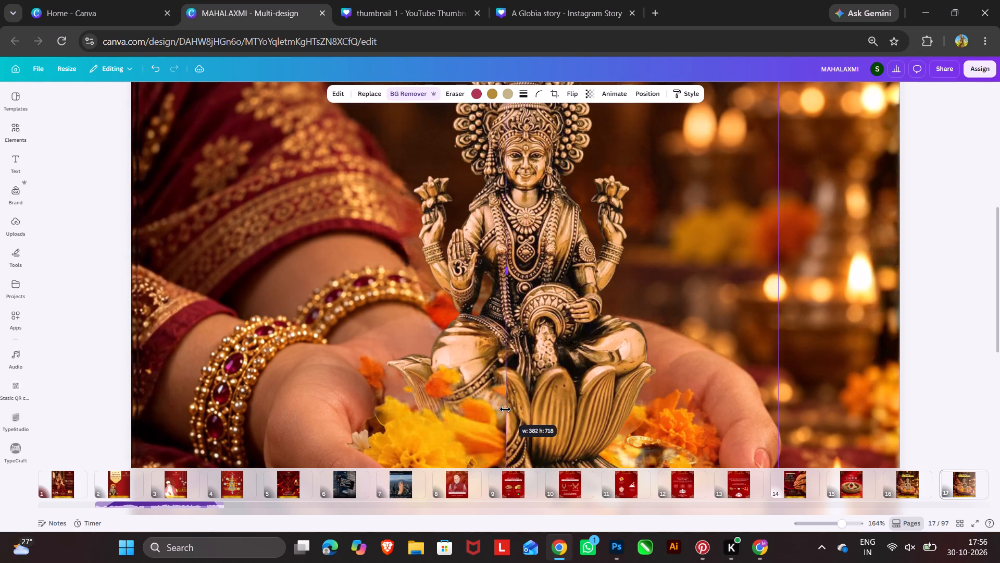
{"action": "left_click_drag", "start_coordinate": [505, 409], "coordinate": [508, 411]}
Brush-select the stray white, orange and yellow petals along the top of the marigold petals image at brush size 40 and delete them.
{"action": "left_click", "coordinate": [442, 412]}
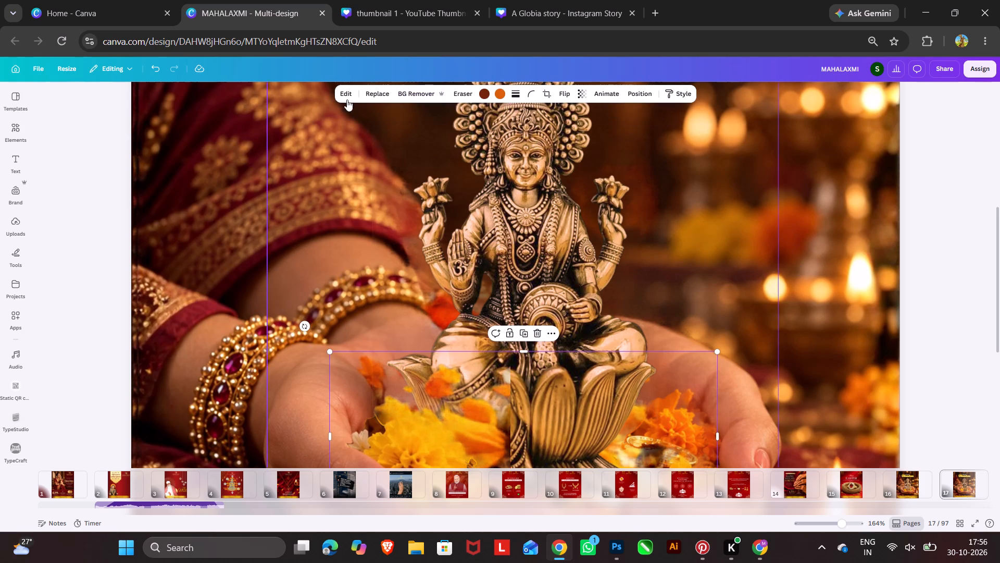
{"action": "left_click", "coordinate": [345, 91]}
{"action": "left_click", "coordinate": [147, 140]}
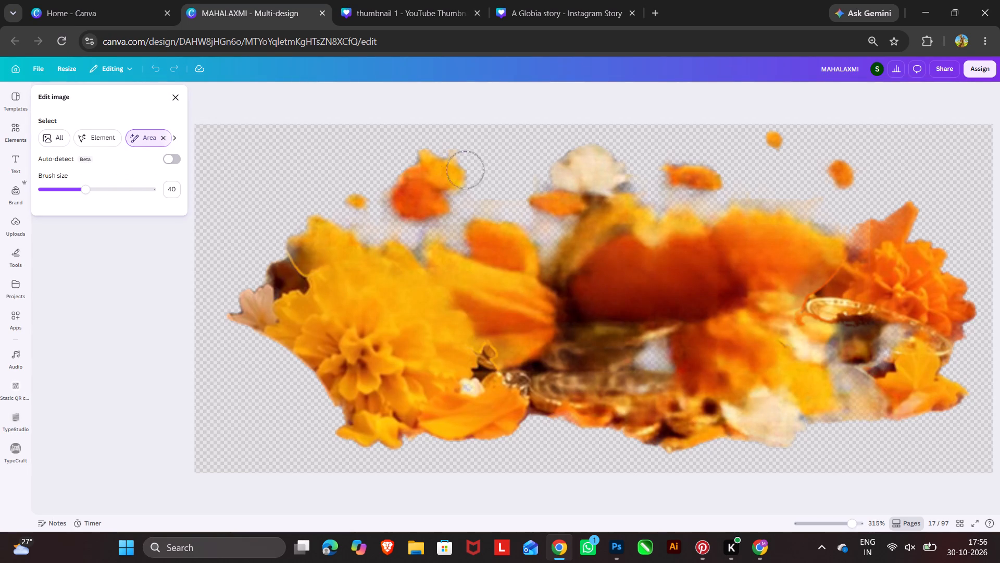
{"action": "left_click_drag", "start_coordinate": [543, 192], "coordinate": [558, 191]}
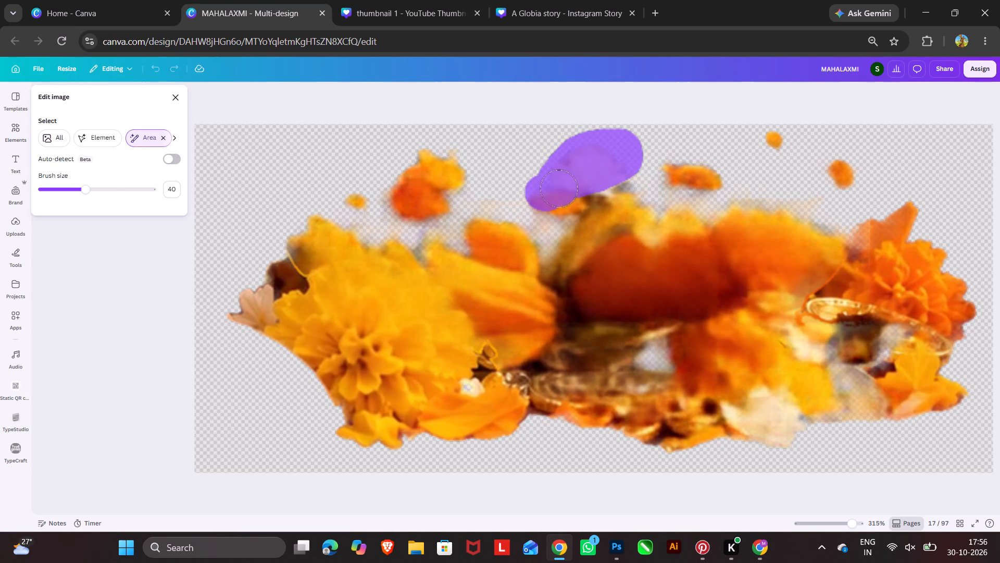
{"action": "left_click_drag", "start_coordinate": [558, 191], "coordinate": [529, 194]}
{"action": "left_click_drag", "start_coordinate": [458, 173], "coordinate": [434, 167]}
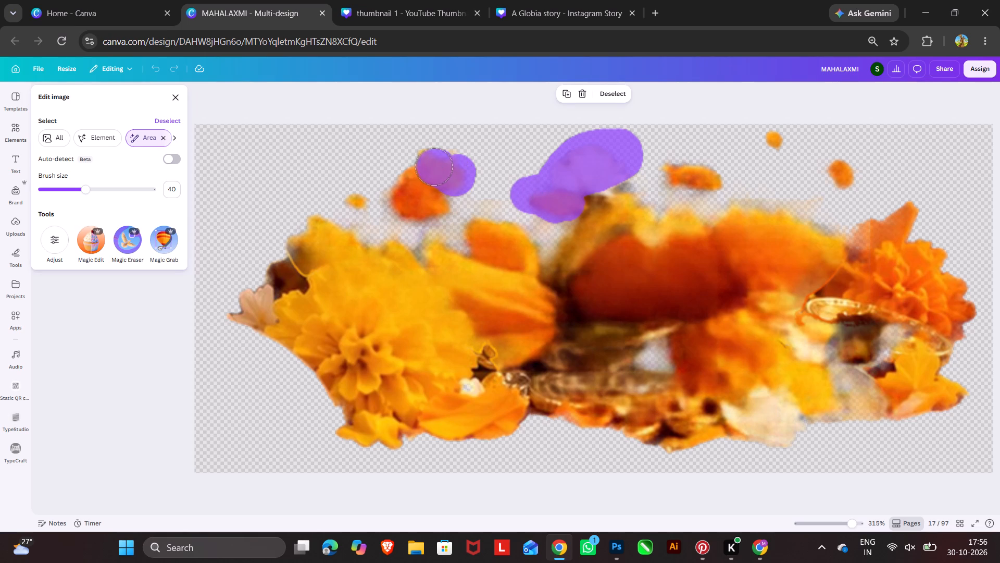
{"action": "left_click_drag", "start_coordinate": [434, 167], "coordinate": [466, 184]}
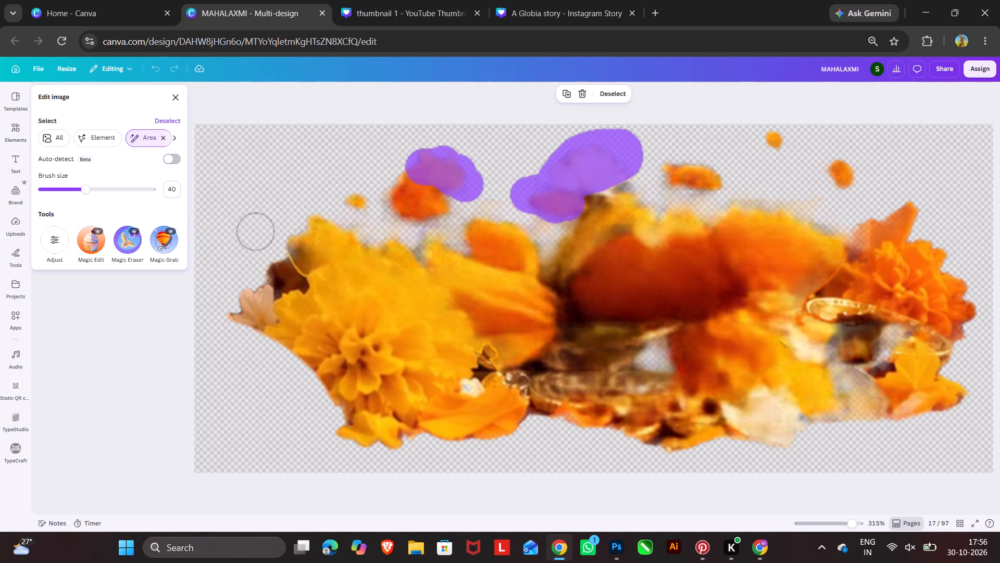
{"action": "left_click", "coordinate": [580, 94]}
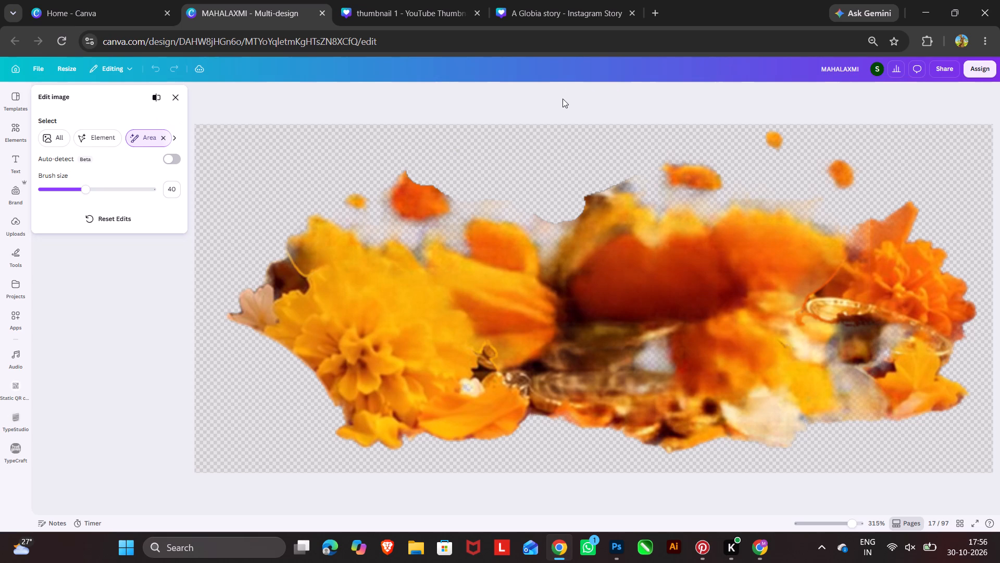
{"action": "left_click", "coordinate": [175, 91]}
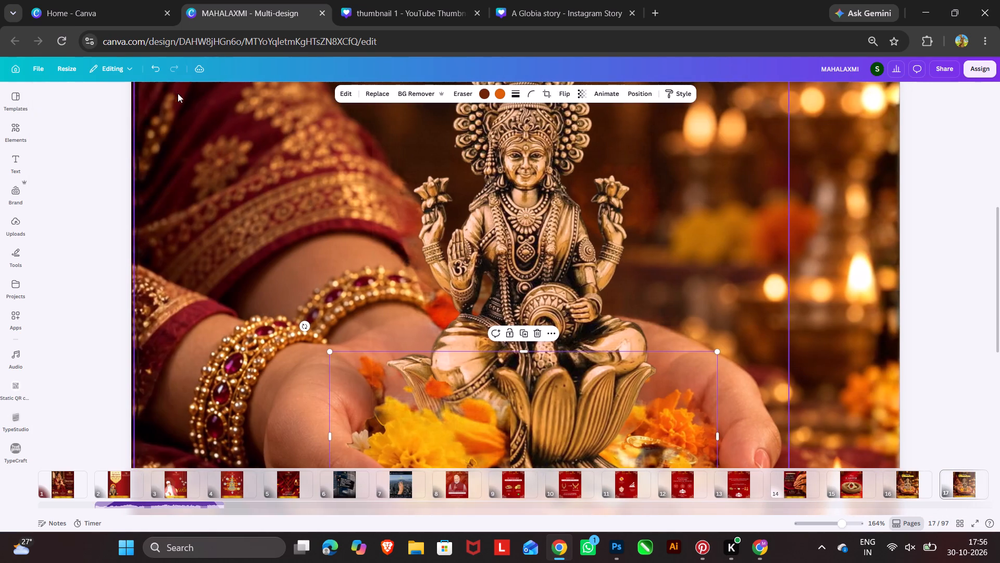
Extend the side crop of the front Lakshmi idol copy slightly over the edge of the yellow marigold petals.
{"action": "left_click", "coordinate": [573, 406]}
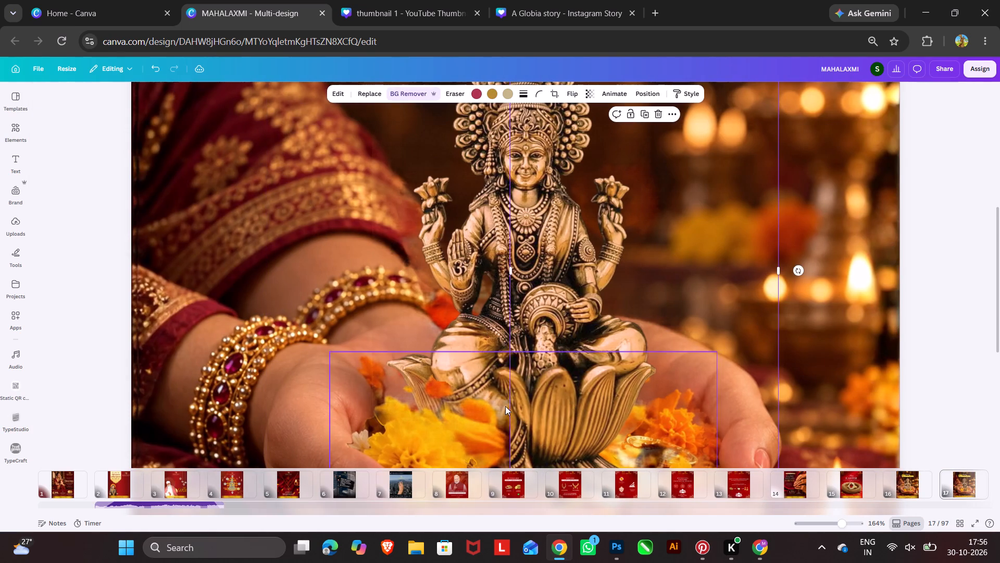
{"action": "left_click", "coordinate": [509, 406]}
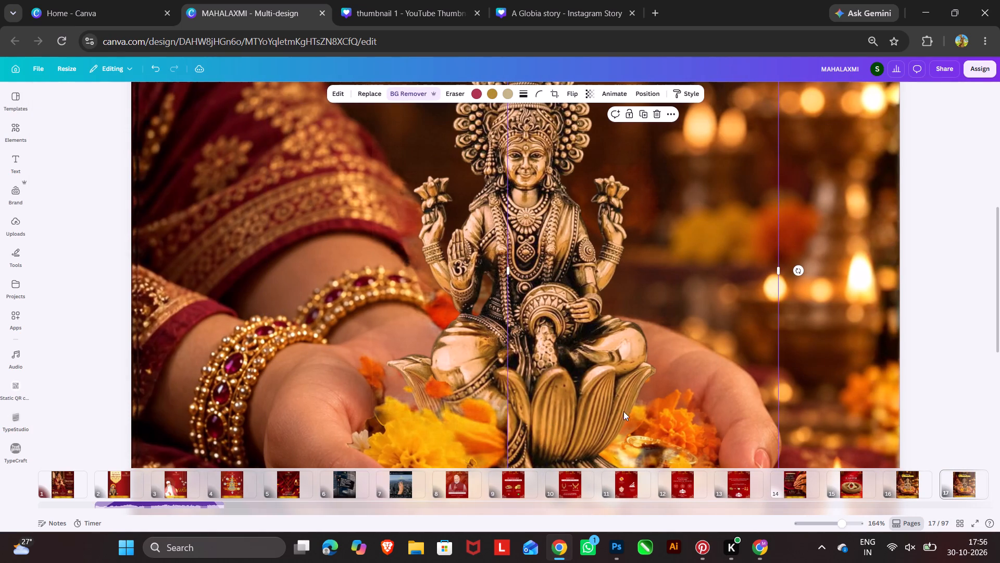
{"action": "double_click", "coordinate": [944, 339]}
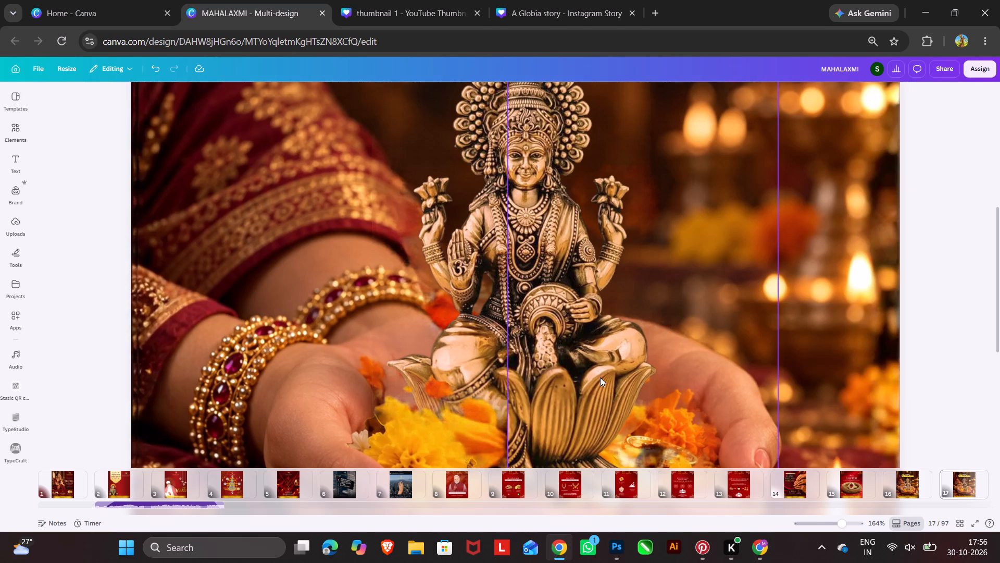
{"action": "left_click", "coordinate": [810, 333]}
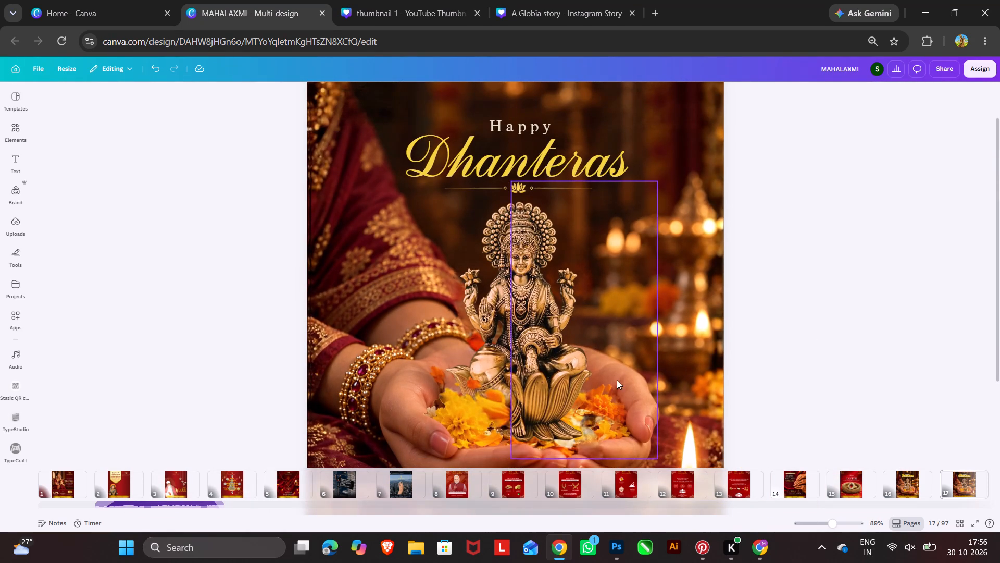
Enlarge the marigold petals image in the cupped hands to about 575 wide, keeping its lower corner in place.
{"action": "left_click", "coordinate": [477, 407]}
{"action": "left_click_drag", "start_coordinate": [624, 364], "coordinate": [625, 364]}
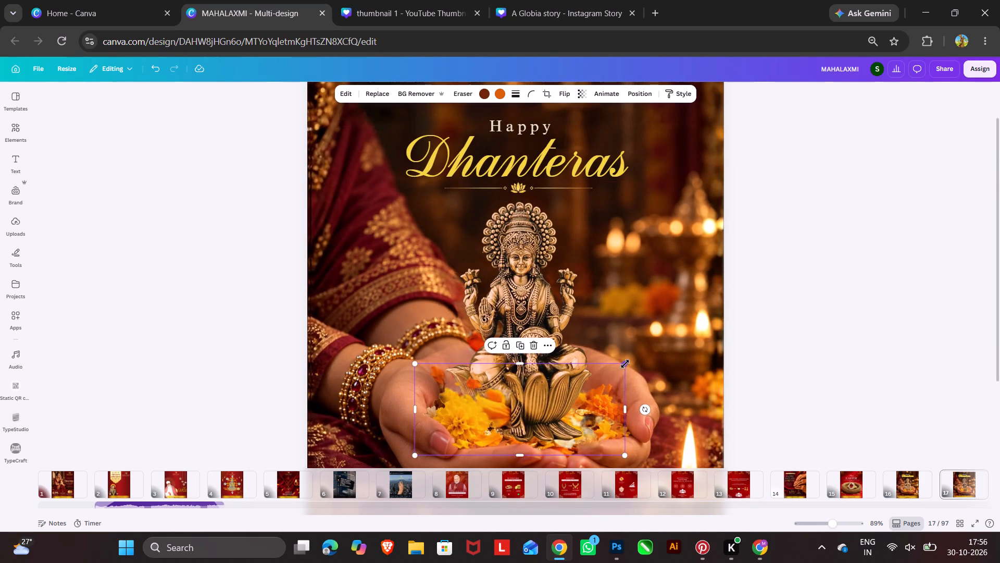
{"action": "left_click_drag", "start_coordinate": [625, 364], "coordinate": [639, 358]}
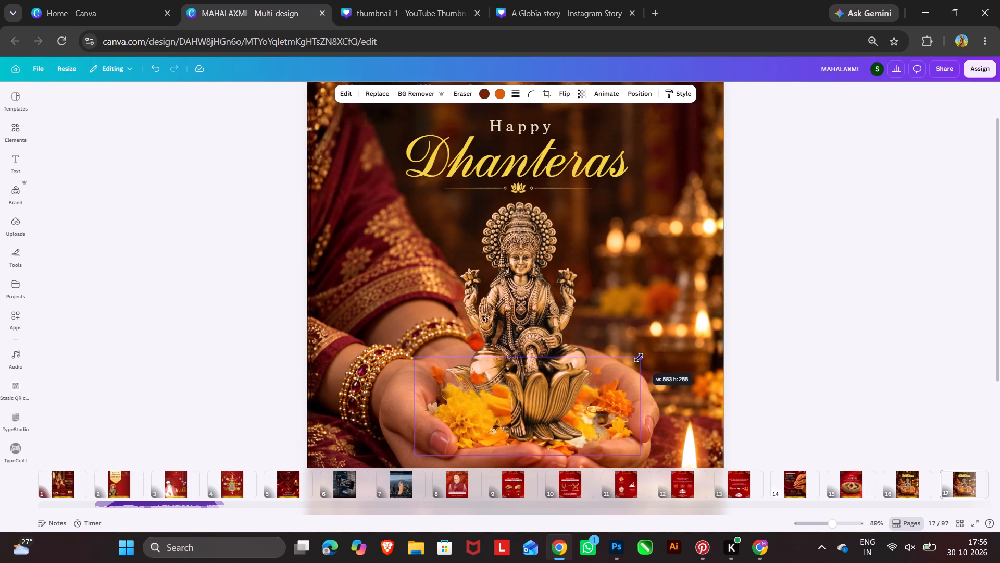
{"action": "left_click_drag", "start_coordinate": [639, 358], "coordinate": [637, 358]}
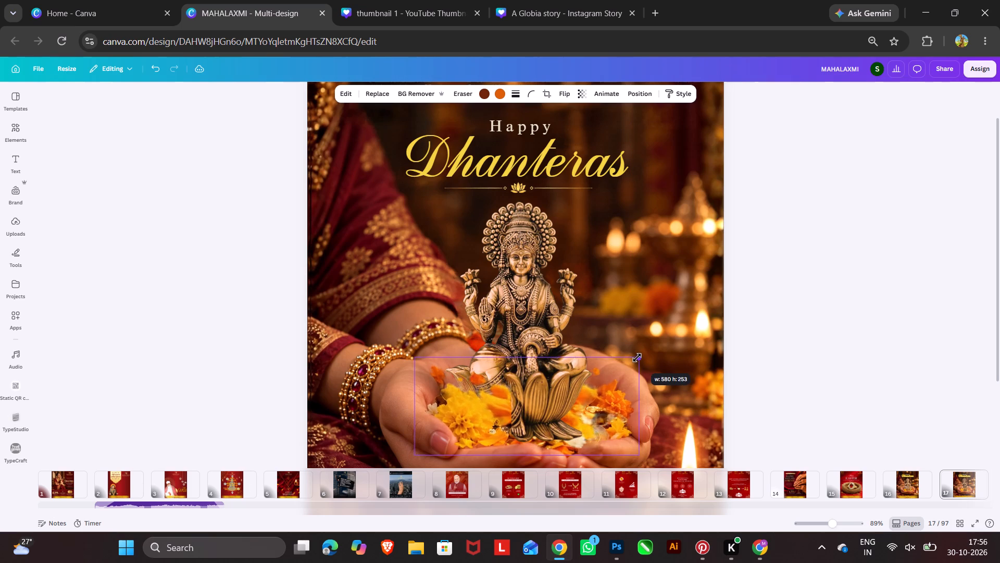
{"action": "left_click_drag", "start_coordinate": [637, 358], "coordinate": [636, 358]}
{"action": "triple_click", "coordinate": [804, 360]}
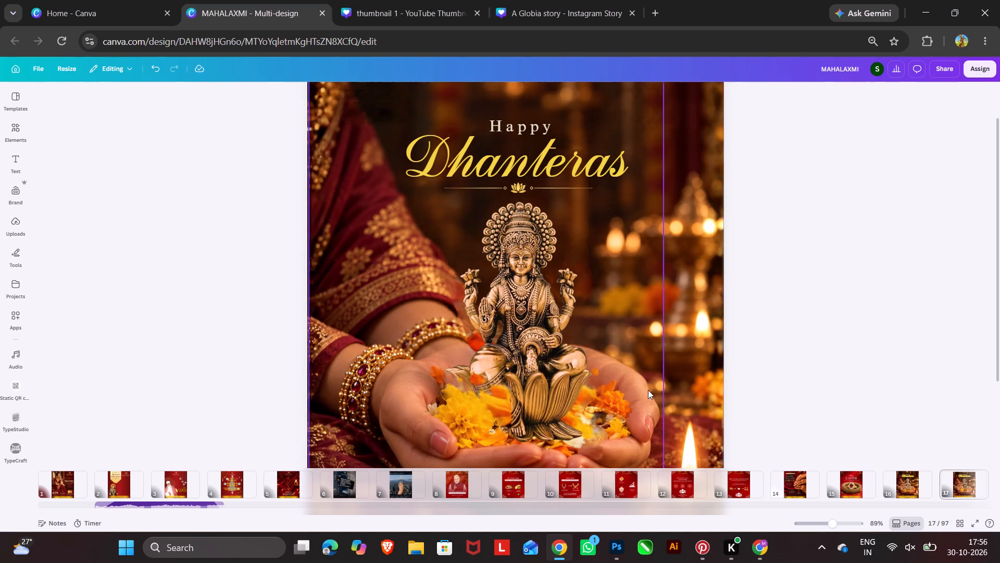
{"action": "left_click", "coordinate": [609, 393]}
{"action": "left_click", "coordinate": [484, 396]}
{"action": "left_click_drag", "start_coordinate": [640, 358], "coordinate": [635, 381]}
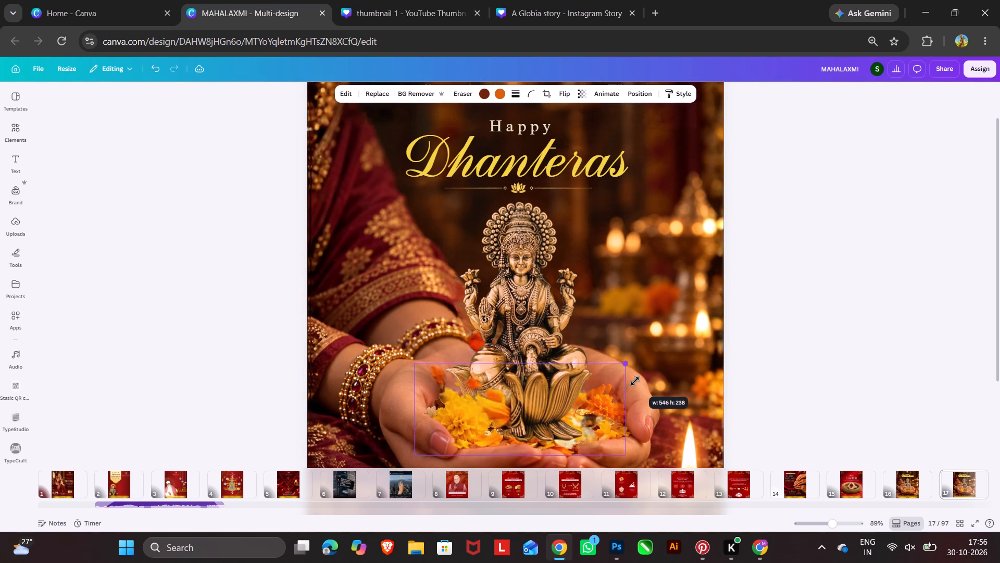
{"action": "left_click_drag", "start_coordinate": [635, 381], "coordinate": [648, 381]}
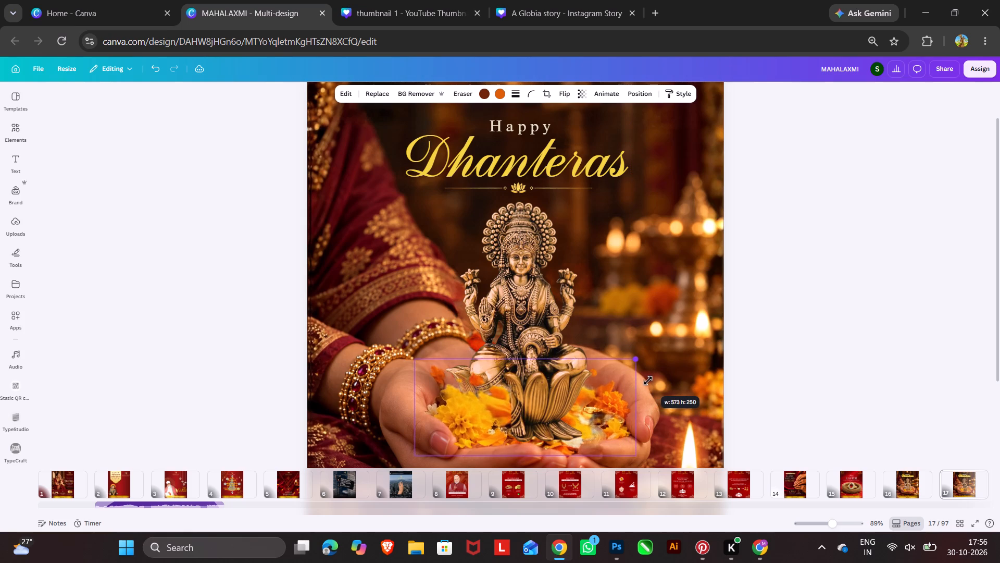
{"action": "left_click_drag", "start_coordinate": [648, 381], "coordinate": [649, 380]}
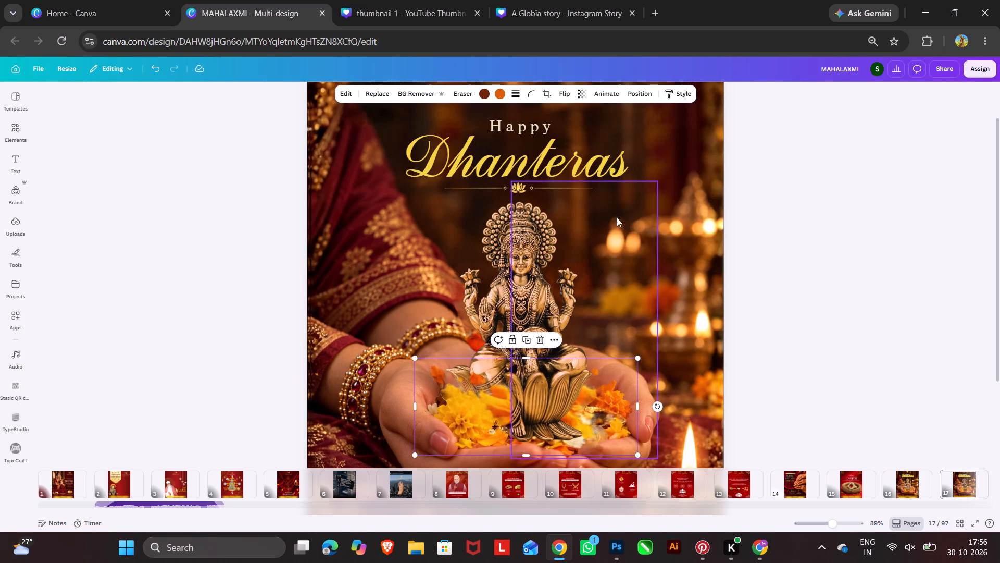
Move the gold coins image up in the layer order, directly in front of the marigold petals.
{"action": "left_click", "coordinate": [649, 94]}
{"action": "left_click_drag", "start_coordinate": [127, 398], "coordinate": [124, 248]}
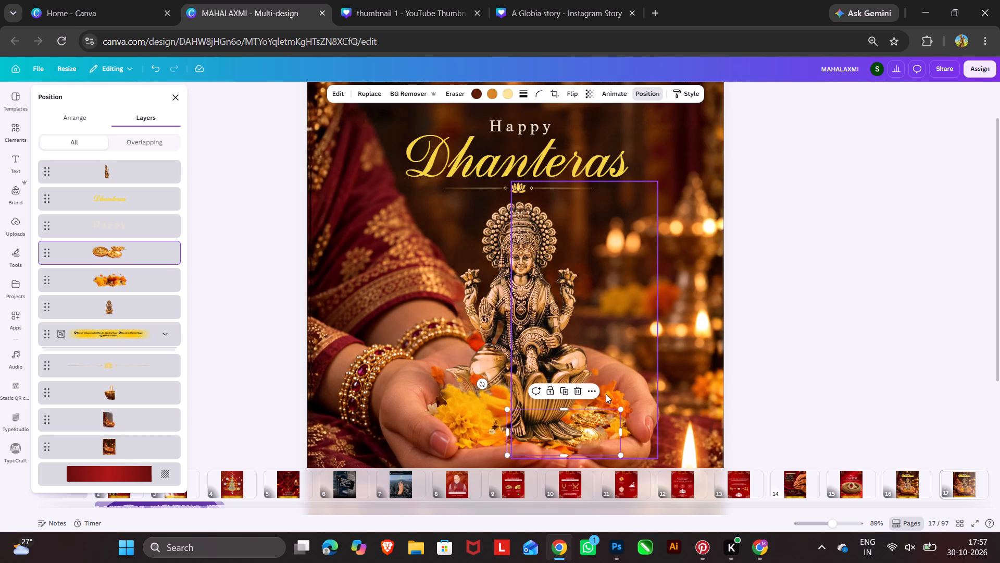
Resize the marigold petals image to about 560 by 244 within the cupped hands.
{"action": "left_click", "coordinate": [474, 405]}
{"action": "left_click_drag", "start_coordinate": [637, 358], "coordinate": [629, 358]}
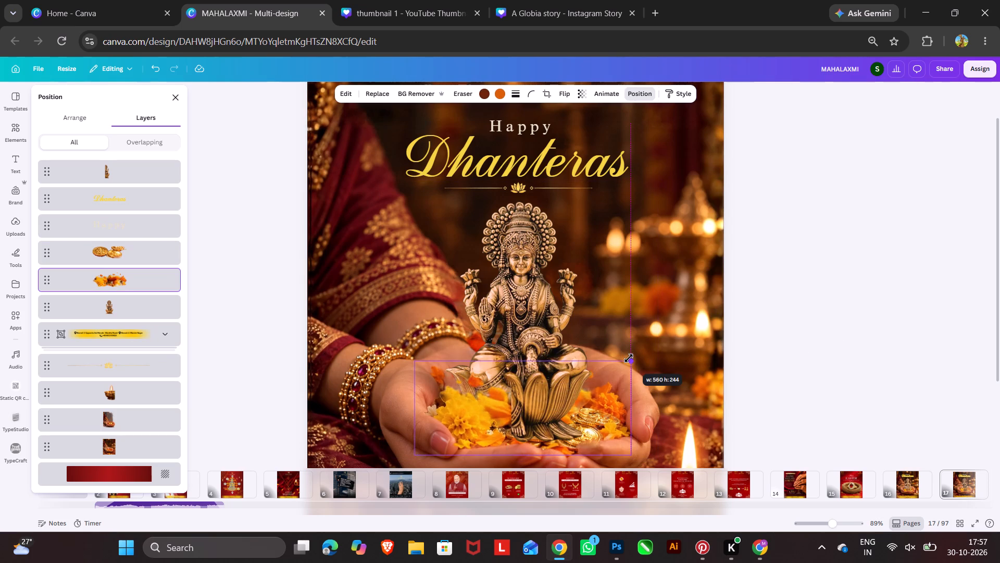
{"action": "left_click_drag", "start_coordinate": [629, 358], "coordinate": [630, 360]}
Enlarge the original Lakshmi idol behind the cropped copy to about 724 by 724 from its lower corner.
{"action": "left_click", "coordinate": [551, 386]}
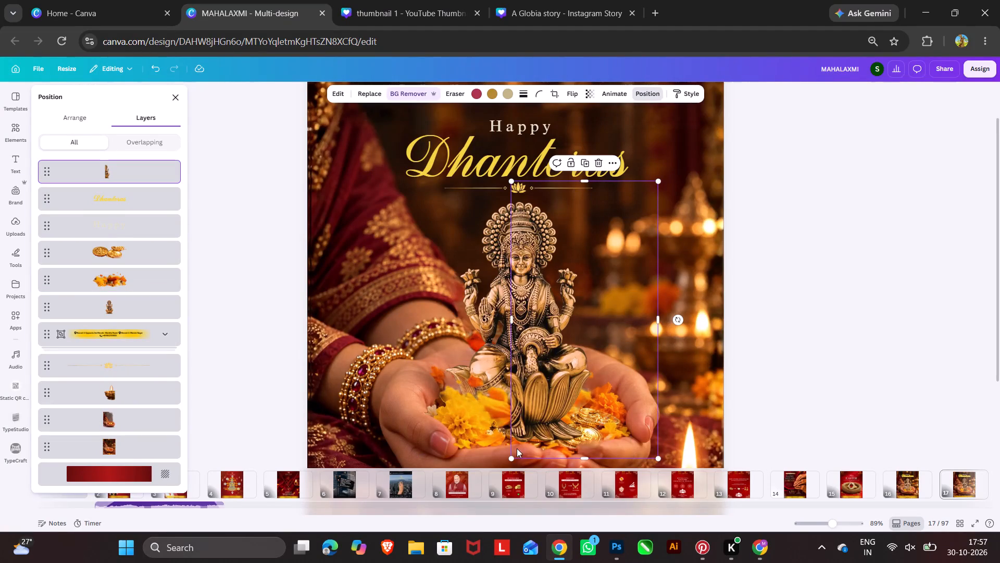
{"action": "left_click", "coordinate": [512, 455]}
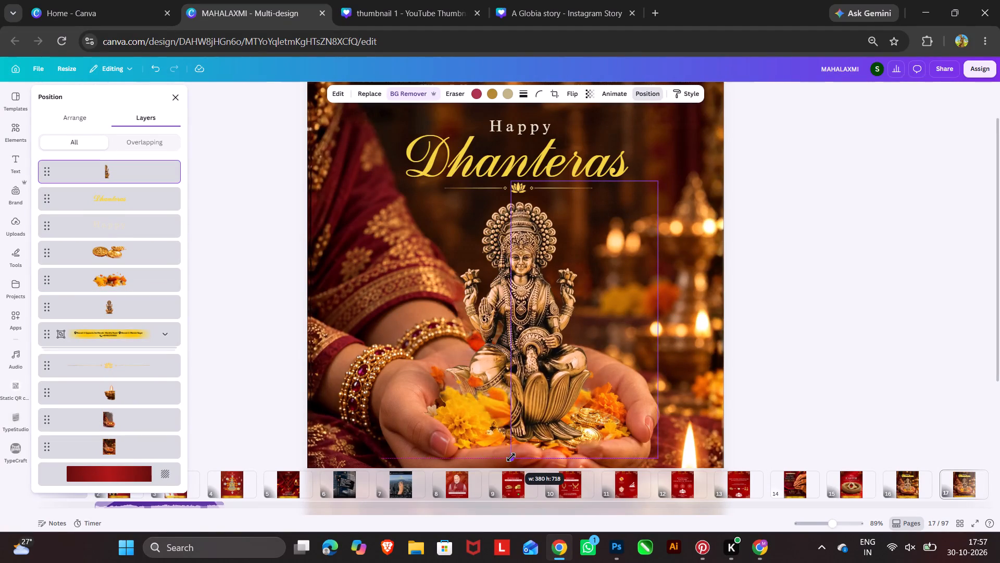
{"action": "left_click", "coordinate": [471, 304]}
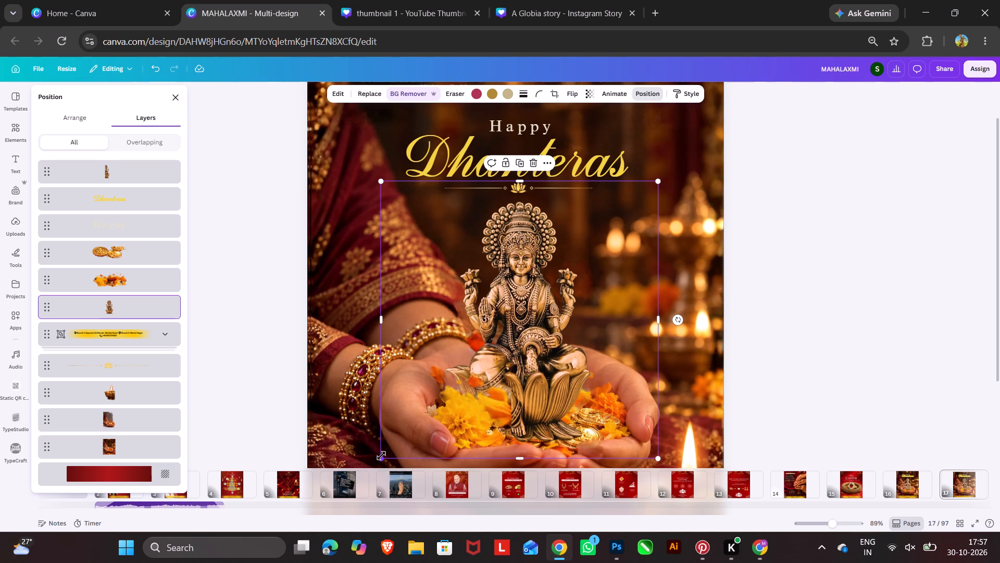
{"action": "left_click", "coordinate": [381, 456]}
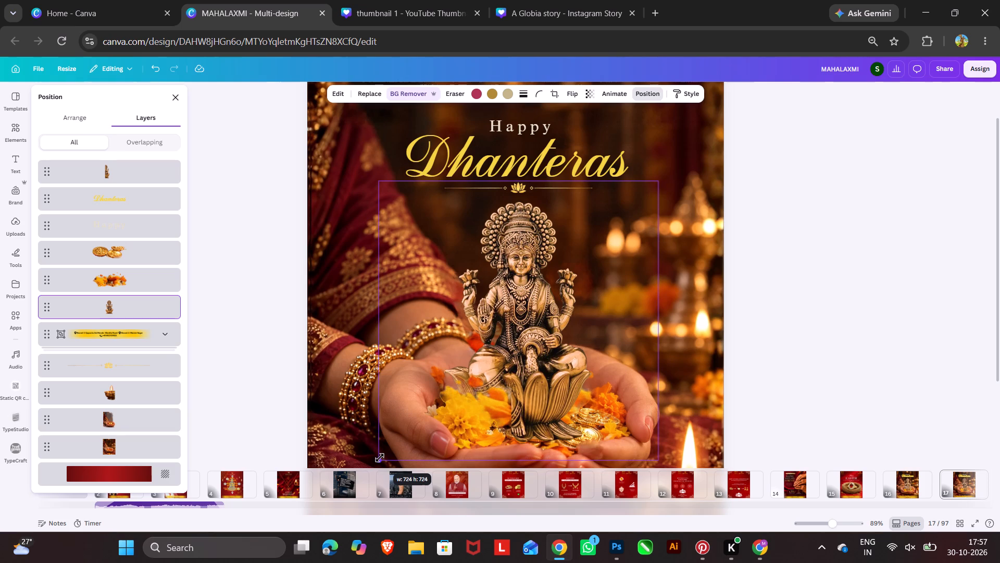
{"action": "triple_click", "coordinate": [824, 347]}
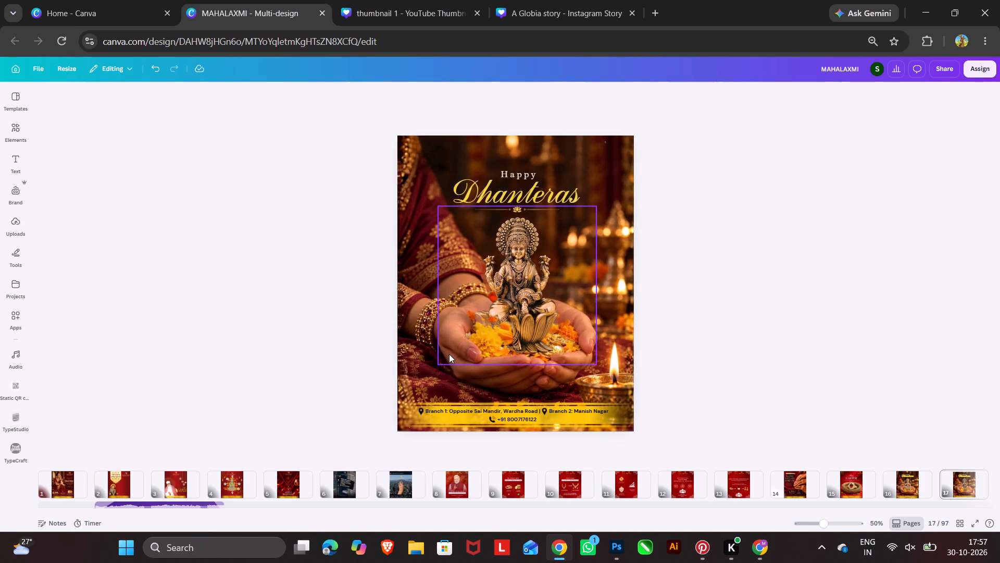
Adjust the cupped hands photo to contrast -24, brightness -18 and temperature about 4.
{"action": "left_click", "coordinate": [416, 349]}
{"action": "left_click", "coordinate": [347, 97]}
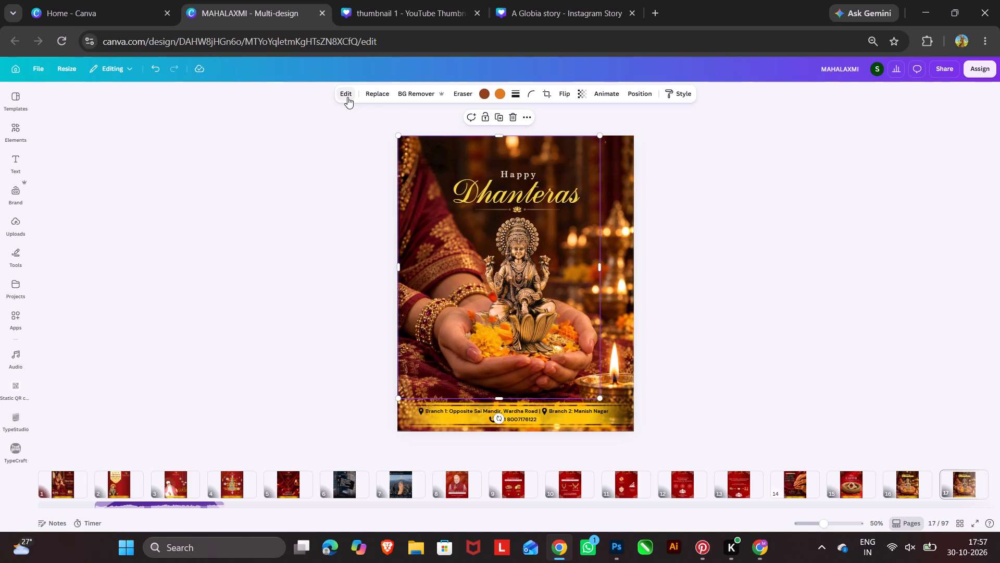
{"action": "left_click", "coordinate": [48, 185]}
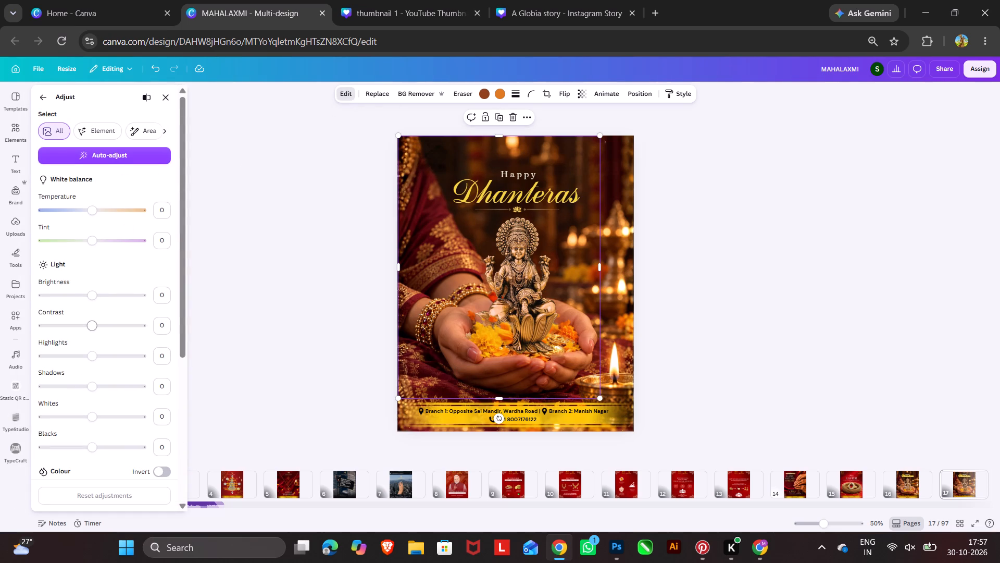
{"action": "left_click_drag", "start_coordinate": [91, 328], "coordinate": [80, 328]}
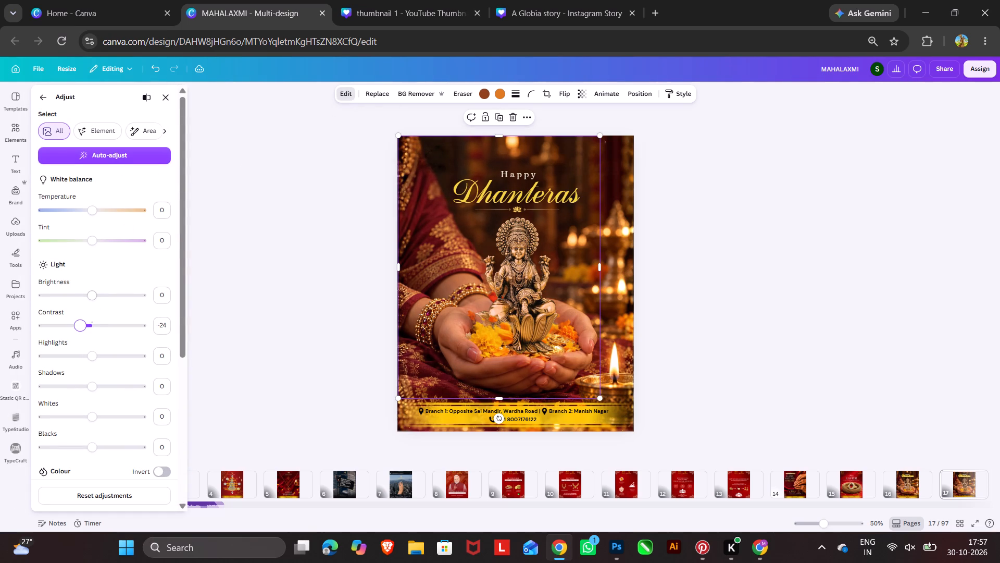
{"action": "left_click_drag", "start_coordinate": [93, 298], "coordinate": [83, 300]}
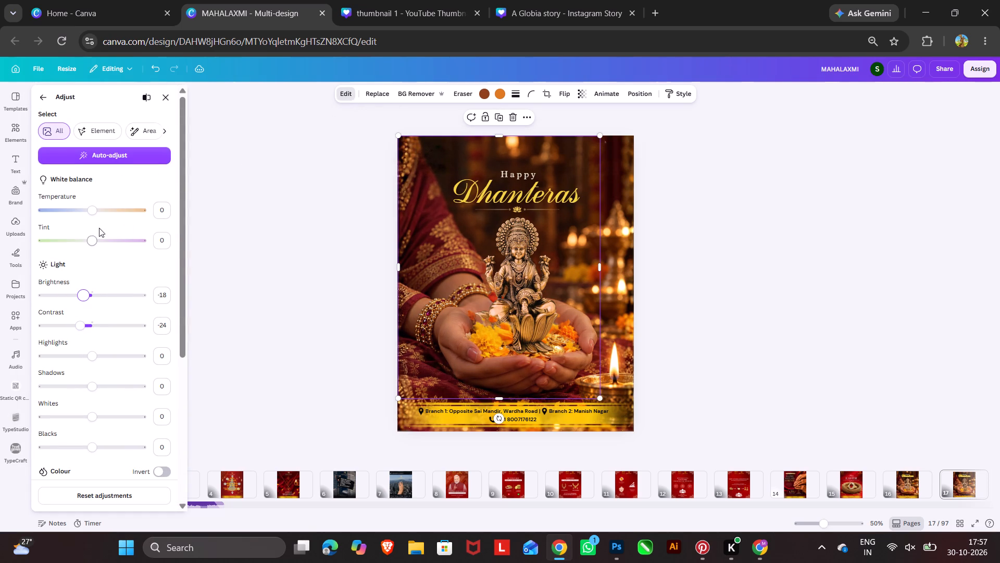
{"action": "left_click_drag", "start_coordinate": [93, 210], "coordinate": [106, 215]}
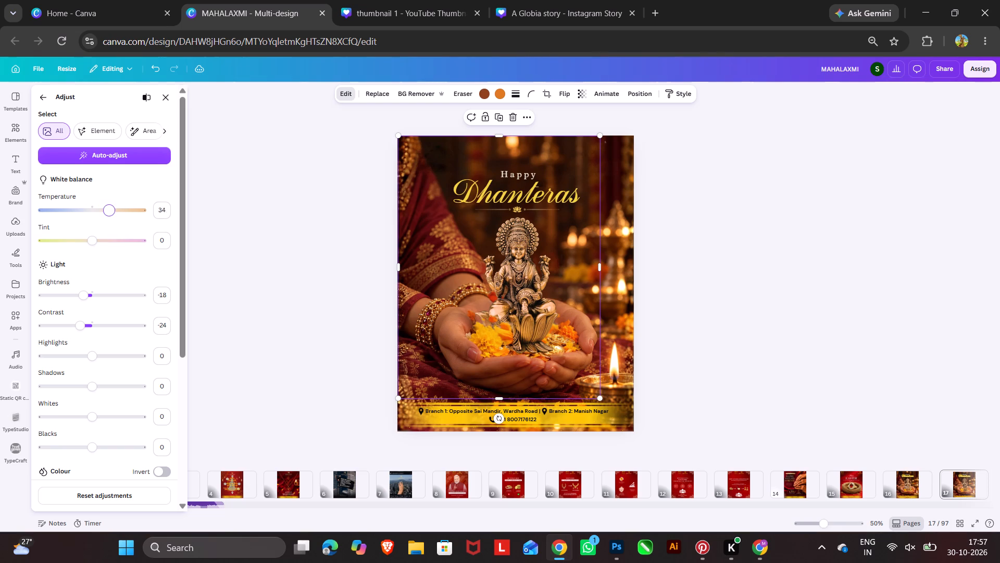
{"action": "left_click_drag", "start_coordinate": [106, 215], "coordinate": [94, 218]}
Change the orange tone of the cupped hands photo to a custom shade of about #E88731.
{"action": "left_click", "coordinate": [500, 91]}
{"action": "left_click", "coordinate": [40, 158]}
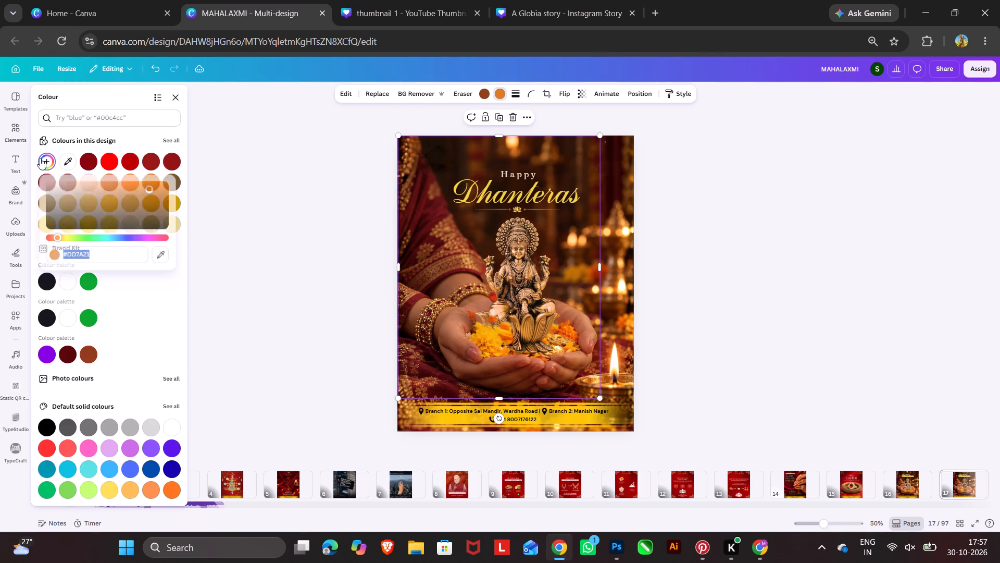
{"action": "left_click_drag", "start_coordinate": [148, 188], "coordinate": [137, 189]}
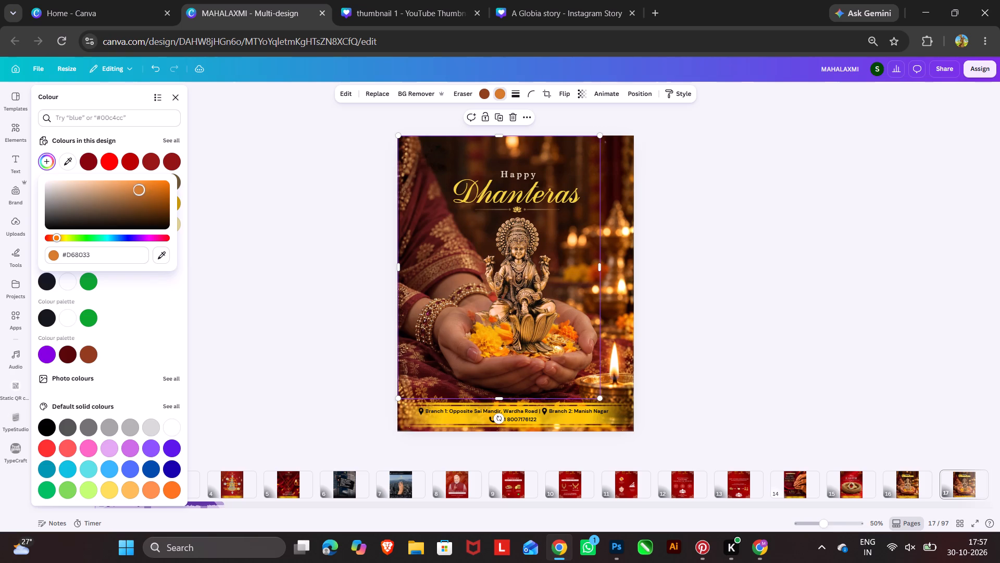
{"action": "left_click_drag", "start_coordinate": [137, 189], "coordinate": [134, 188]}
{"action": "left_click_drag", "start_coordinate": [134, 188], "coordinate": [136, 188]}
{"action": "left_click_drag", "start_coordinate": [136, 188], "coordinate": [144, 185]}
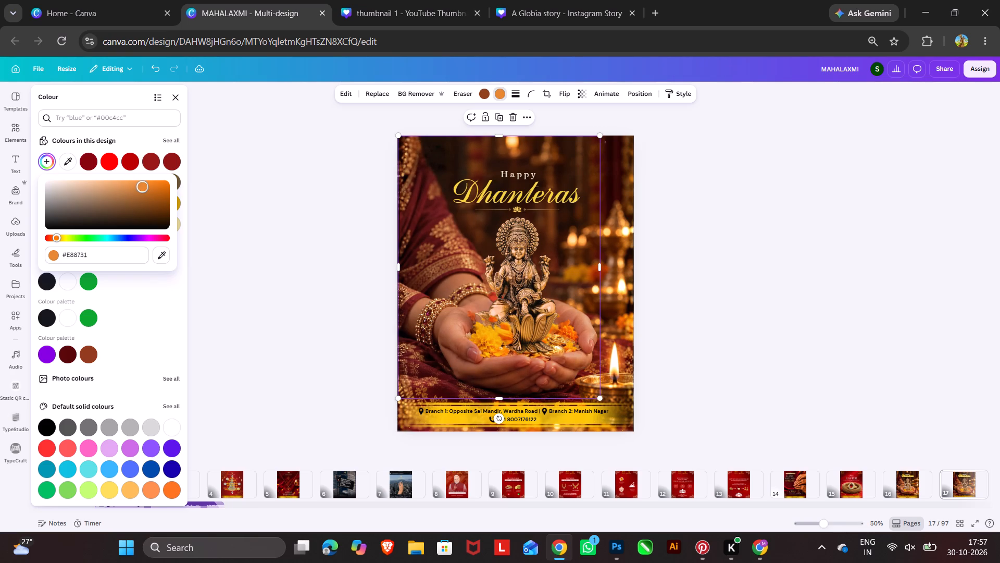
{"action": "left_click_drag", "start_coordinate": [144, 185], "coordinate": [141, 186]}
Set the cupped hands photo's brightness to -4 and its contrast to about -22.
{"action": "left_click", "coordinate": [346, 93]}
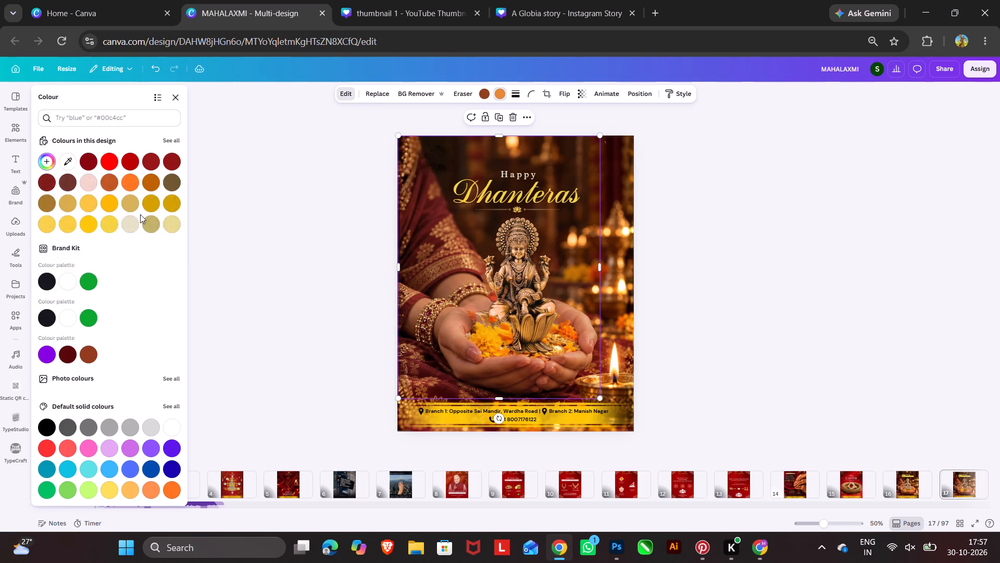
{"action": "left_click", "coordinate": [49, 181]}
{"action": "left_click_drag", "start_coordinate": [85, 293], "coordinate": [88, 295]}
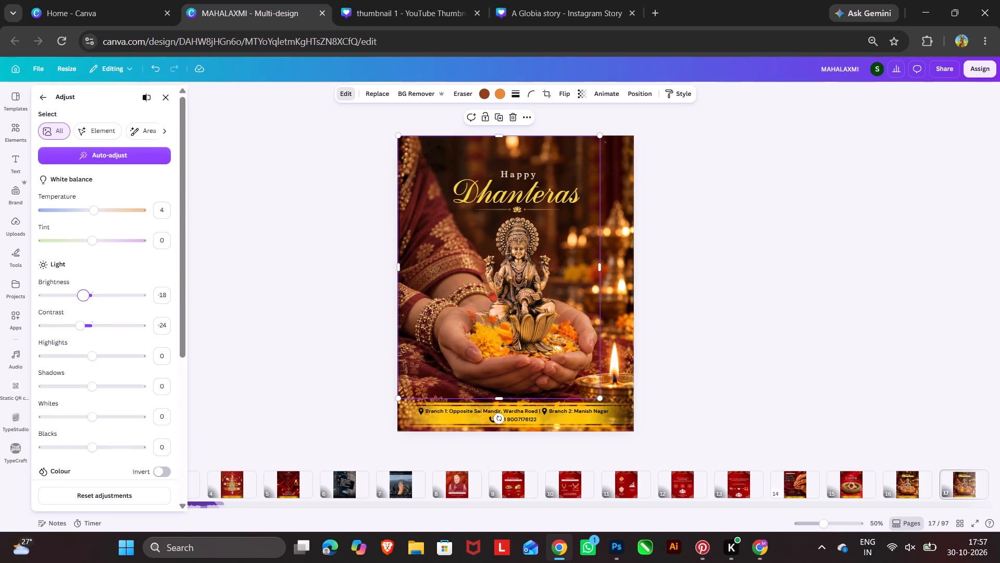
{"action": "left_click_drag", "start_coordinate": [88, 295], "coordinate": [90, 296]}
{"action": "left_click_drag", "start_coordinate": [82, 328], "coordinate": [85, 331]}
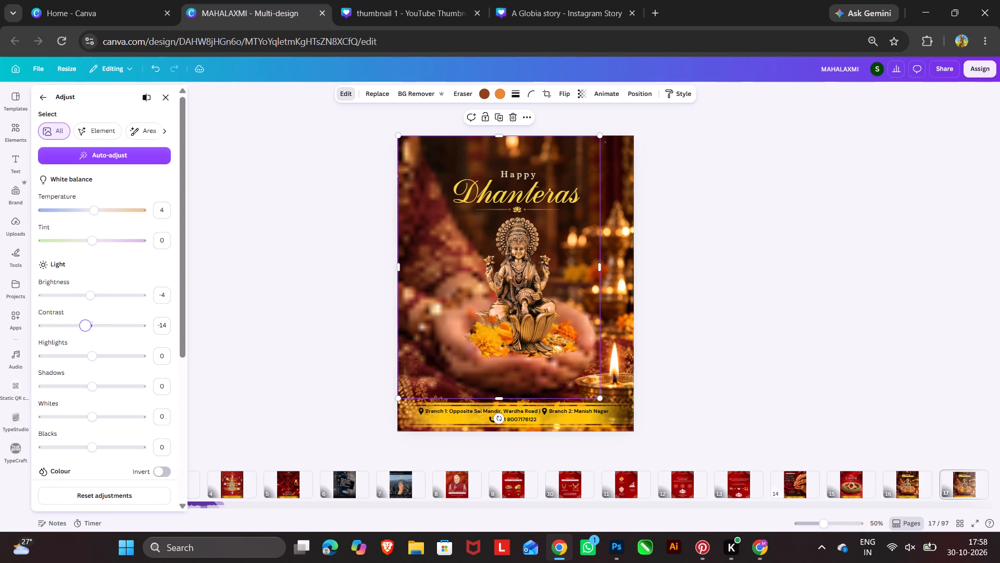
{"action": "left_click_drag", "start_coordinate": [85, 331], "coordinate": [82, 335]}
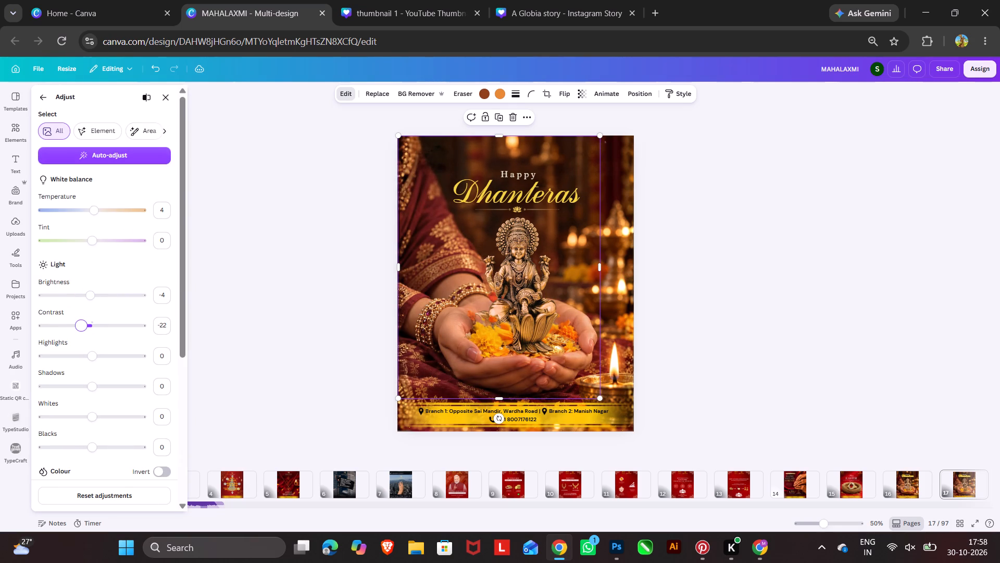
{"action": "left_click_drag", "start_coordinate": [82, 335], "coordinate": [83, 336]}
{"action": "triple_click", "coordinate": [305, 310]}
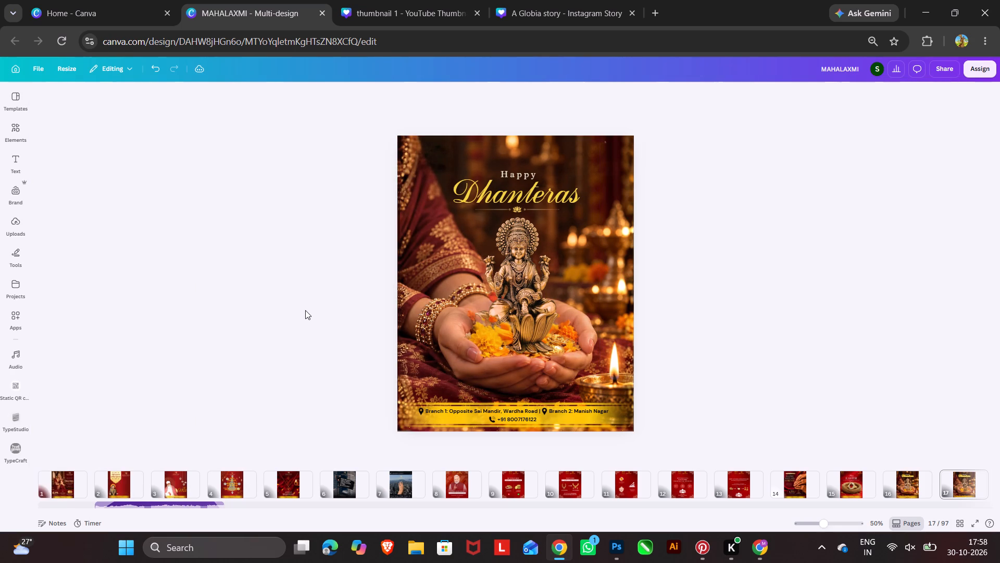
Copy the header group with the 916 BIS mark and Mahalaxmi logo from the Easter page 15 onto the Dhanteras page 17.
{"action": "left_click", "coordinate": [854, 482]}
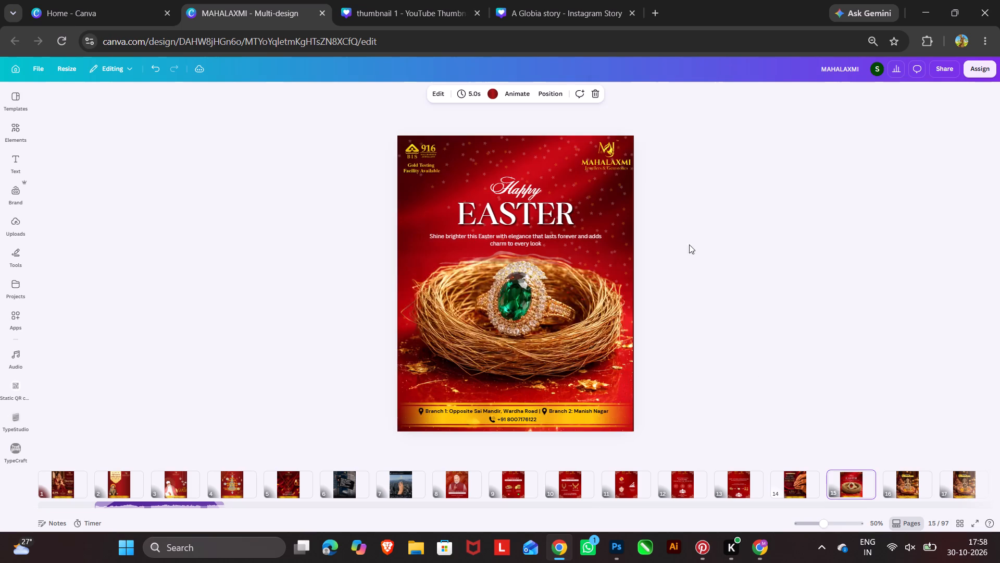
{"action": "left_click", "coordinate": [617, 164]}
{"action": "key", "text": "ctrl+c"}
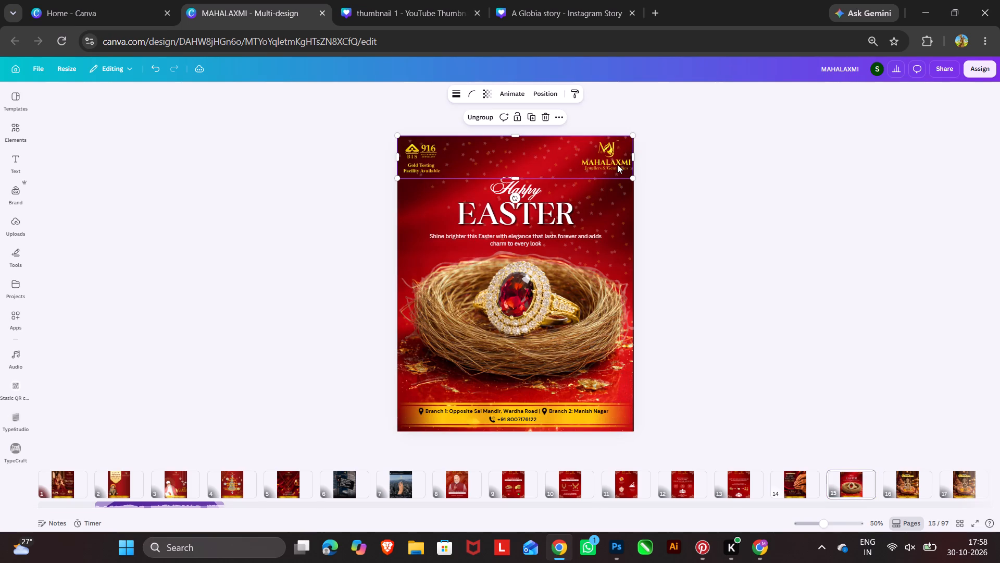
{"action": "left_click", "coordinate": [956, 481]}
{"action": "left_click", "coordinate": [614, 321]}
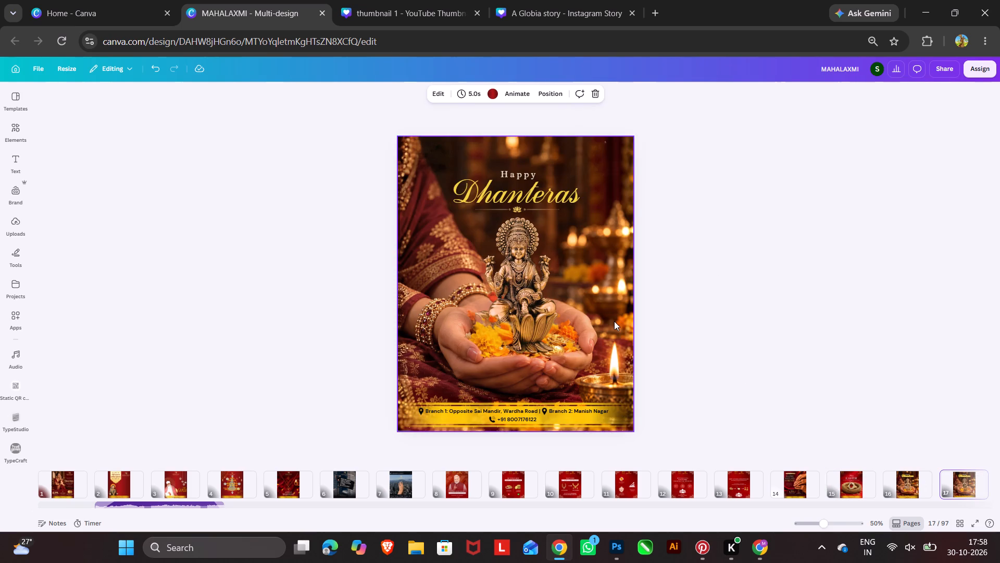
{"action": "key", "text": "ctrl+v"}
{"action": "double_click", "coordinate": [740, 305]}
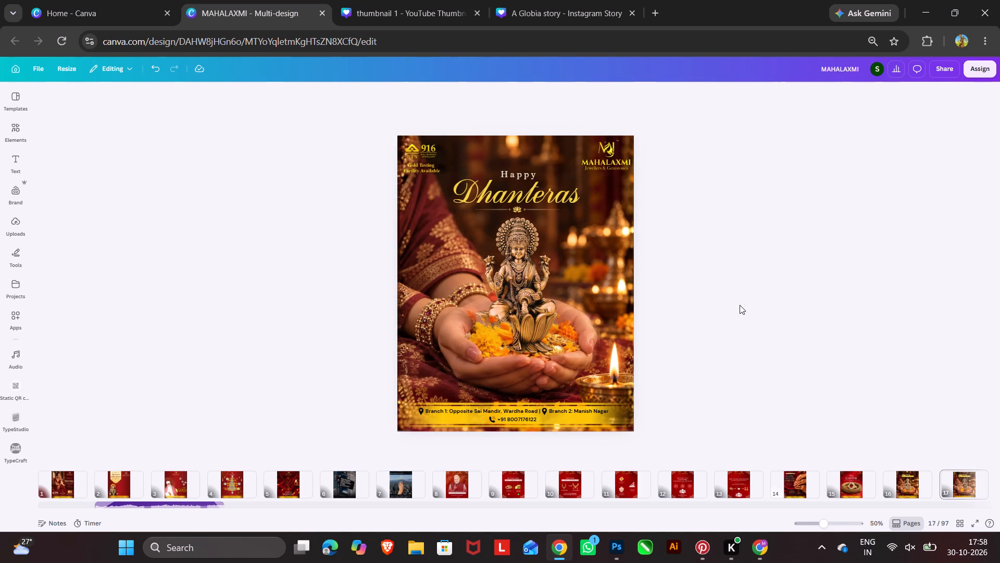
Ungroup the pasted logo header on the Dhanteras page.
{"action": "left_click", "coordinate": [521, 170]}
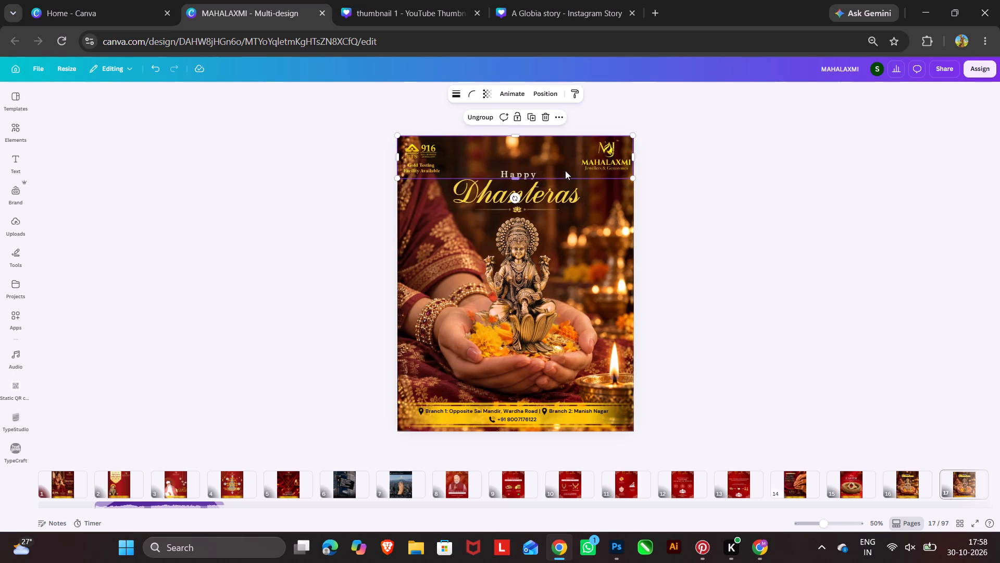
{"action": "left_click", "coordinate": [481, 115]}
{"action": "left_click", "coordinate": [683, 166]}
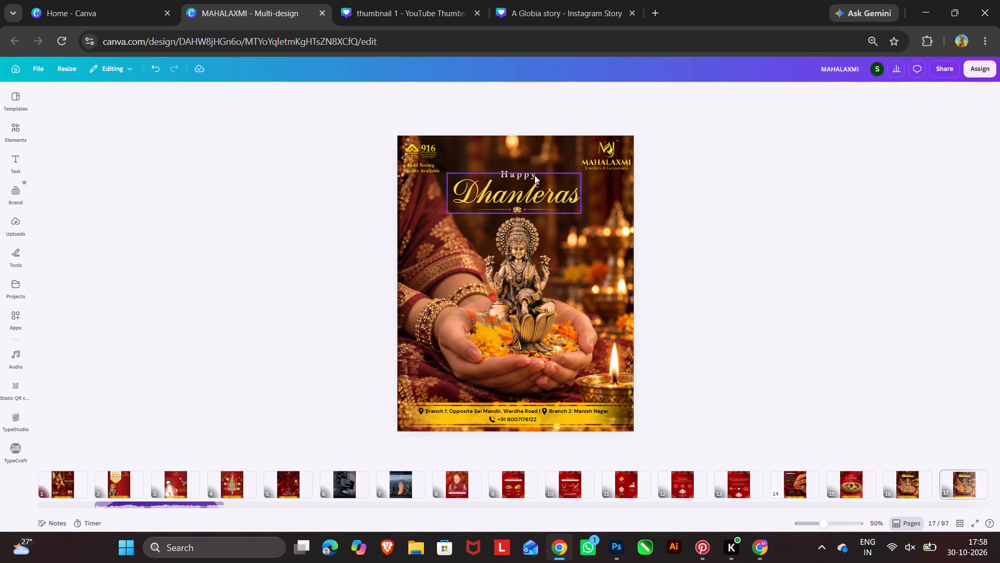
Recolour the heading text, making "Happy" white and "Dhanteras" the yellow-gold gradient.
{"action": "left_click", "coordinate": [516, 170]}
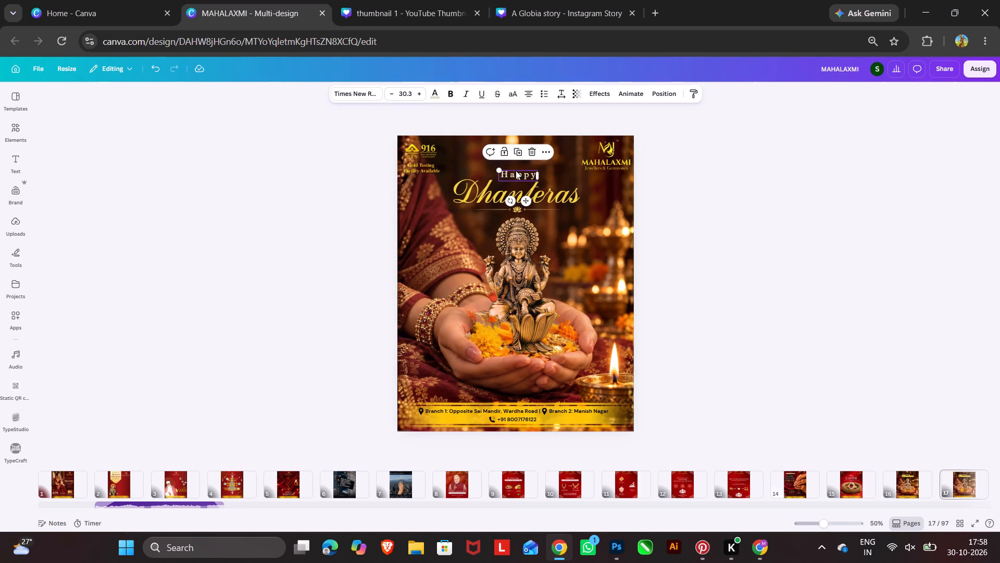
{"action": "left_click", "coordinate": [438, 93]}
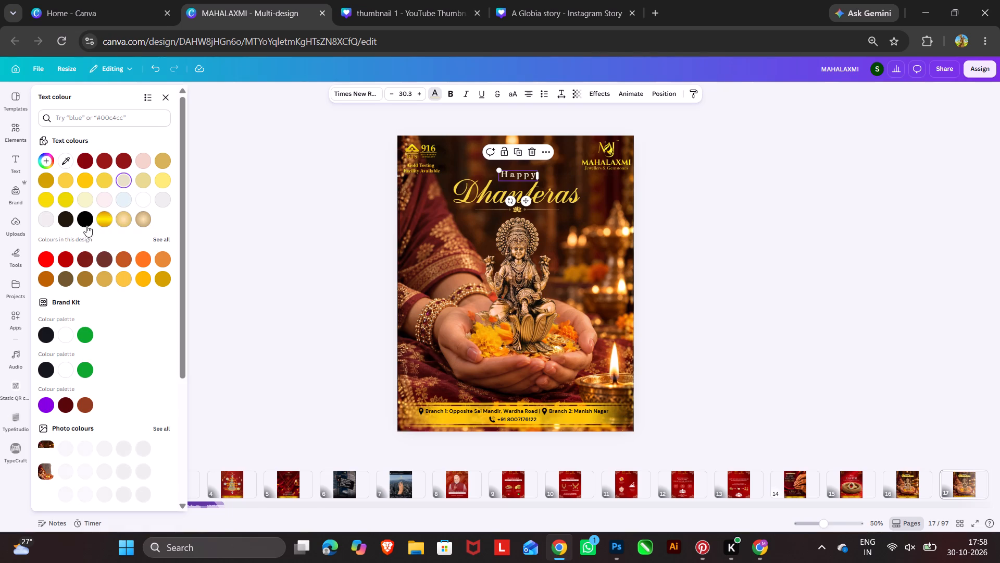
{"action": "left_click", "coordinate": [144, 201]}
{"action": "left_click", "coordinate": [470, 195]}
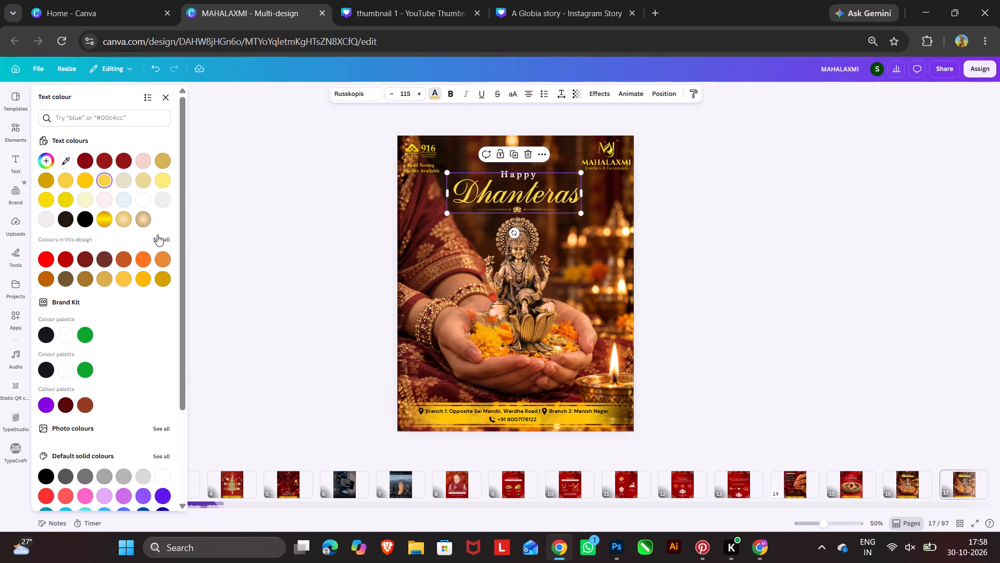
{"action": "left_click", "coordinate": [100, 217]}
{"action": "double_click", "coordinate": [321, 230]}
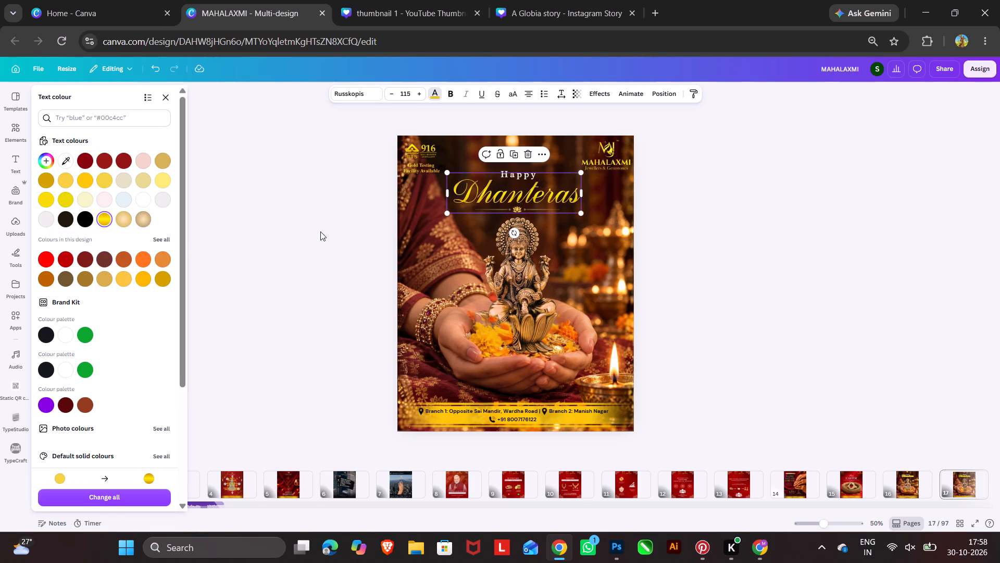
{"action": "left_click", "coordinate": [321, 230]}
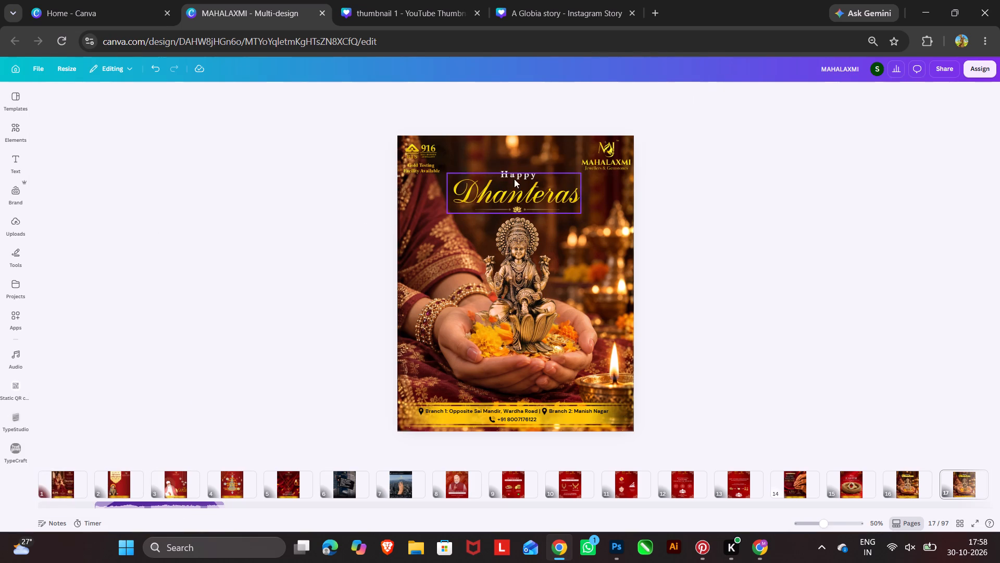
Try the Alice and Alegreya fonts on the word "Happy" and set it in Black Mango.
{"action": "left_click", "coordinate": [522, 170]}
{"action": "left_click", "coordinate": [372, 90]}
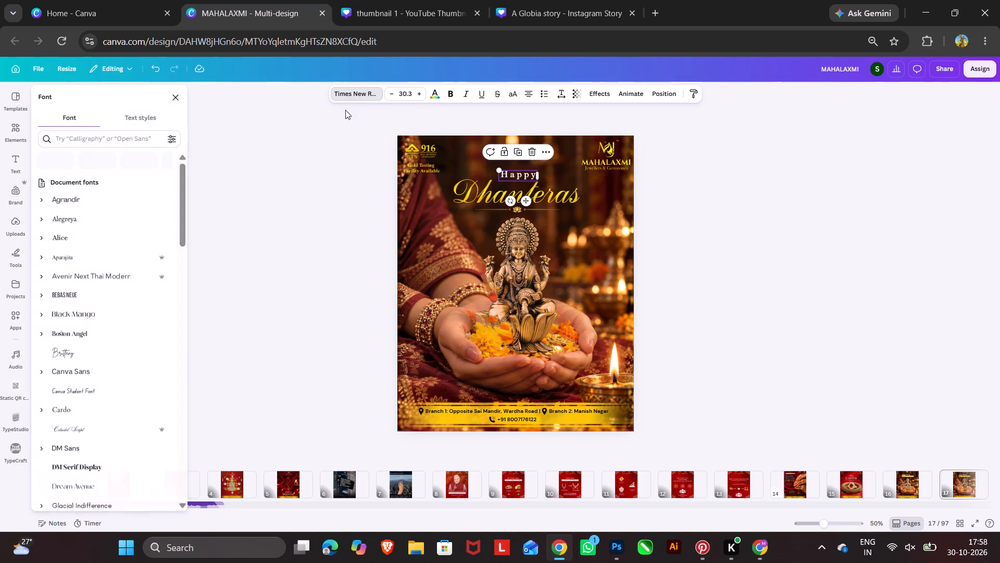
{"action": "left_click", "coordinate": [65, 237]}
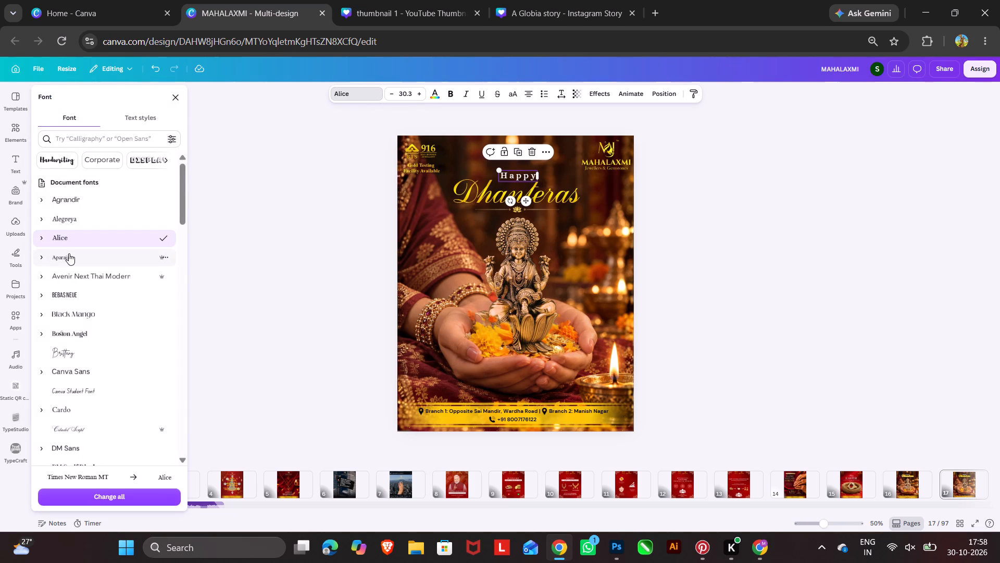
{"action": "left_click", "coordinate": [69, 256]}
{"action": "left_click", "coordinate": [81, 217]}
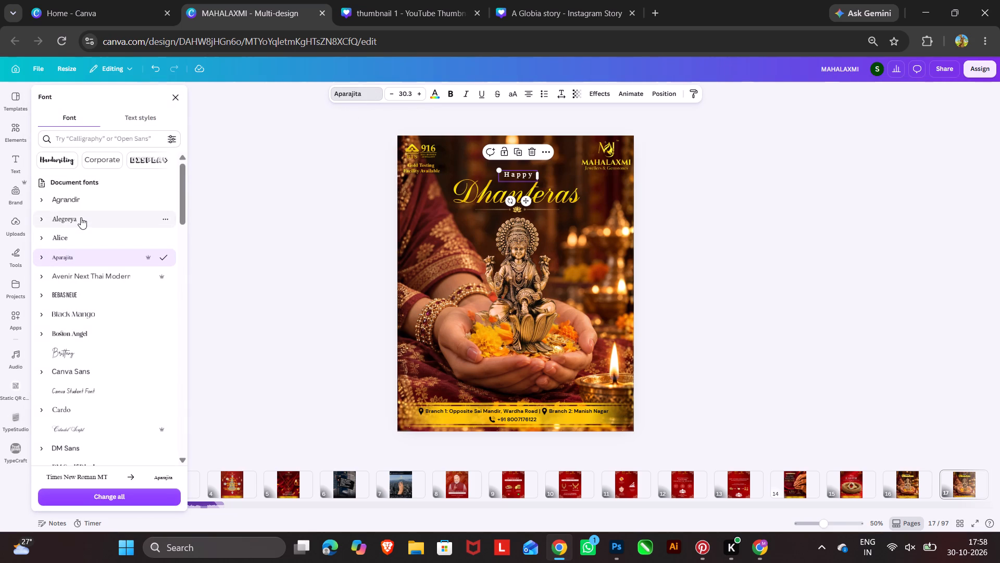
{"action": "left_click", "coordinate": [97, 305]}
{"action": "left_click", "coordinate": [97, 319]}
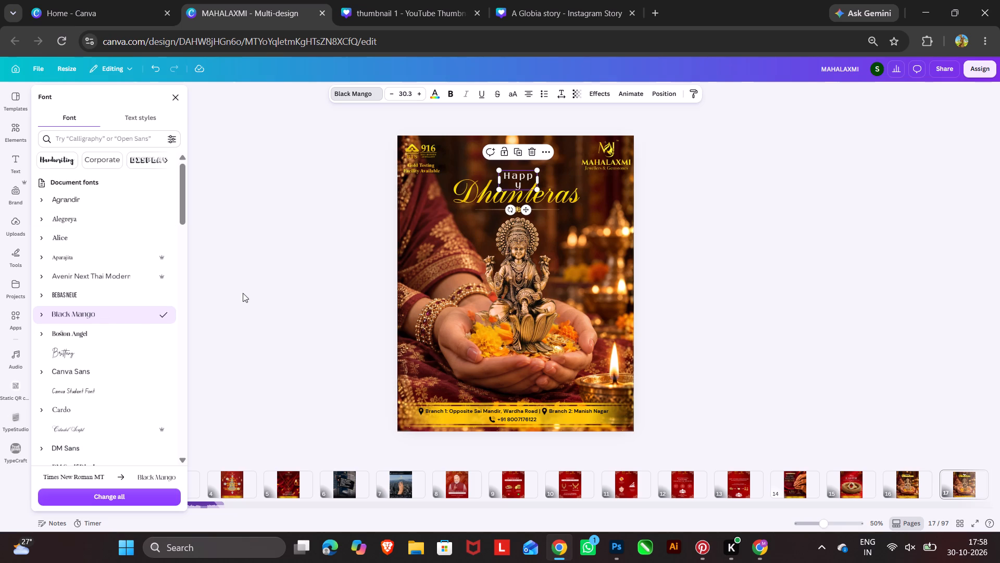
Widen the "Happy" text box so the word fits on one line, and centre it horizontally on the page.
{"action": "left_click", "coordinate": [539, 180]}
{"action": "right_click", "coordinate": [514, 173]}
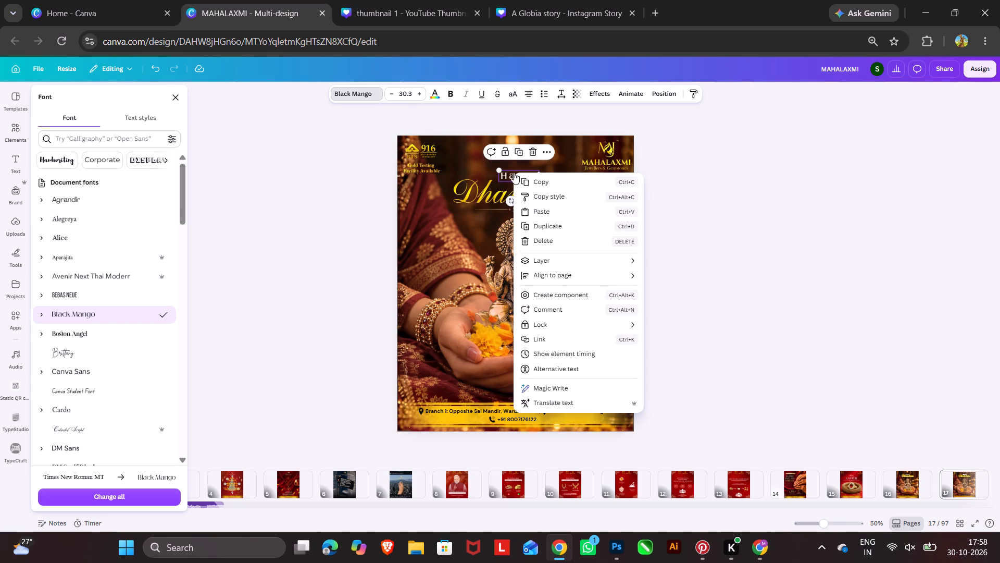
{"action": "left_click", "coordinate": [559, 278]}
{"action": "left_click", "coordinate": [661, 288]}
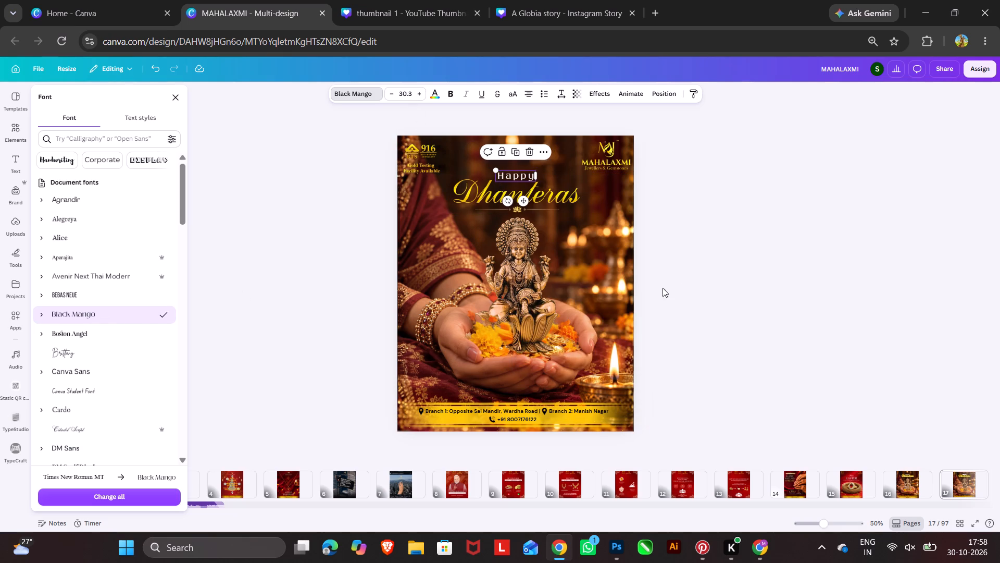
{"action": "double_click", "coordinate": [729, 236]}
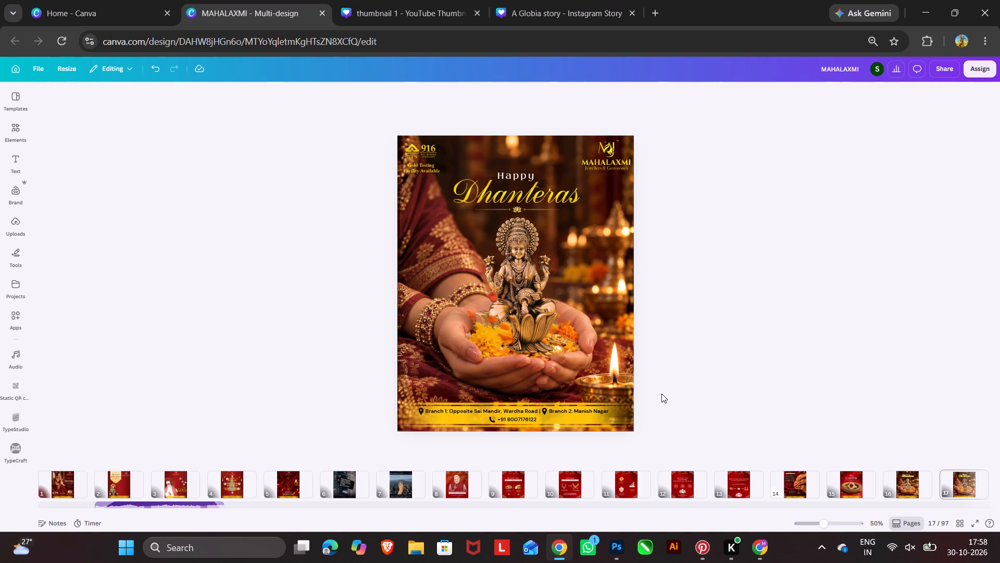
Crop the front Lakshmi idol copy inward from its left edge to about 369 by 718.
{"action": "left_click", "coordinate": [527, 326]}
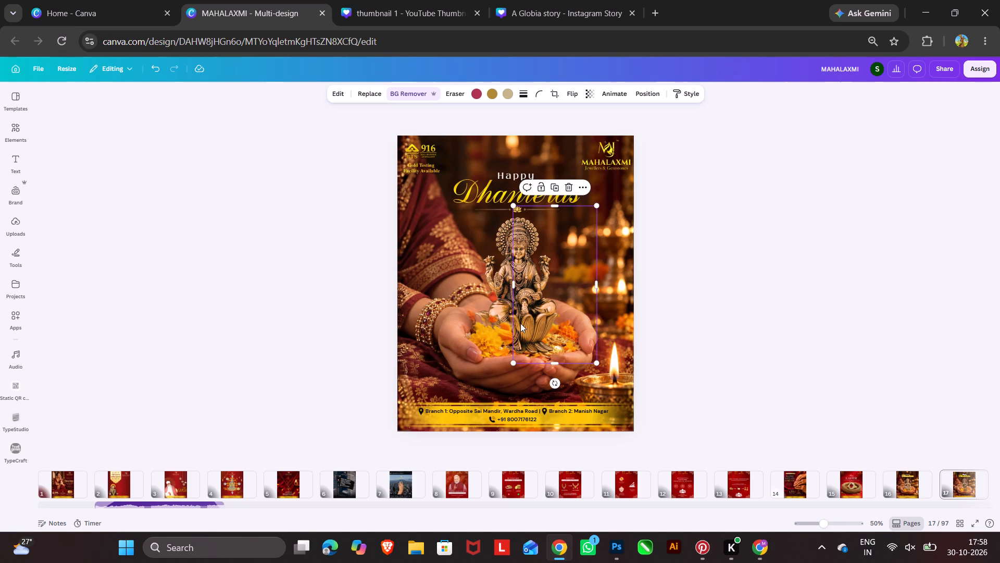
{"action": "left_click_drag", "start_coordinate": [514, 322], "coordinate": [516, 335]}
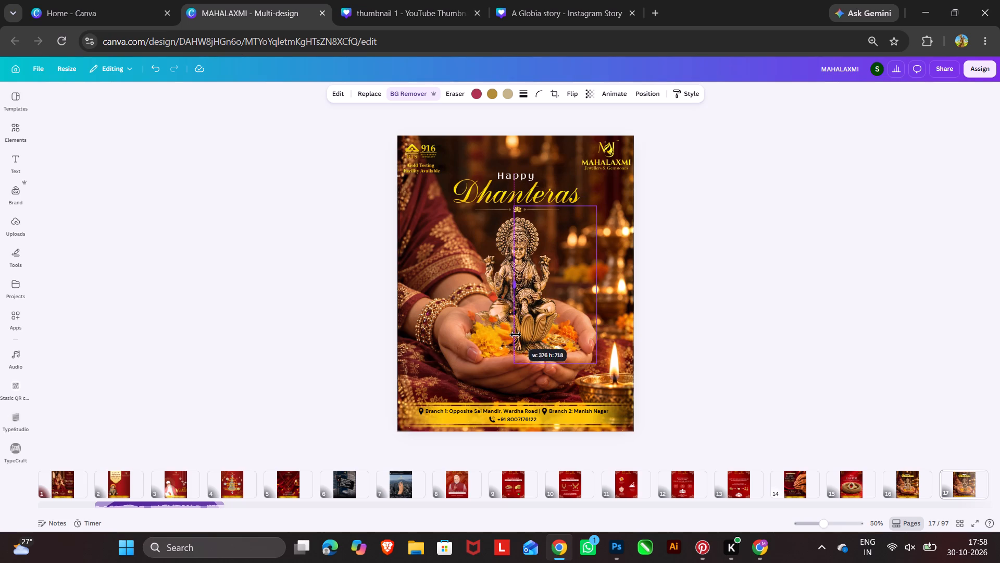
{"action": "left_click_drag", "start_coordinate": [516, 335], "coordinate": [516, 348]}
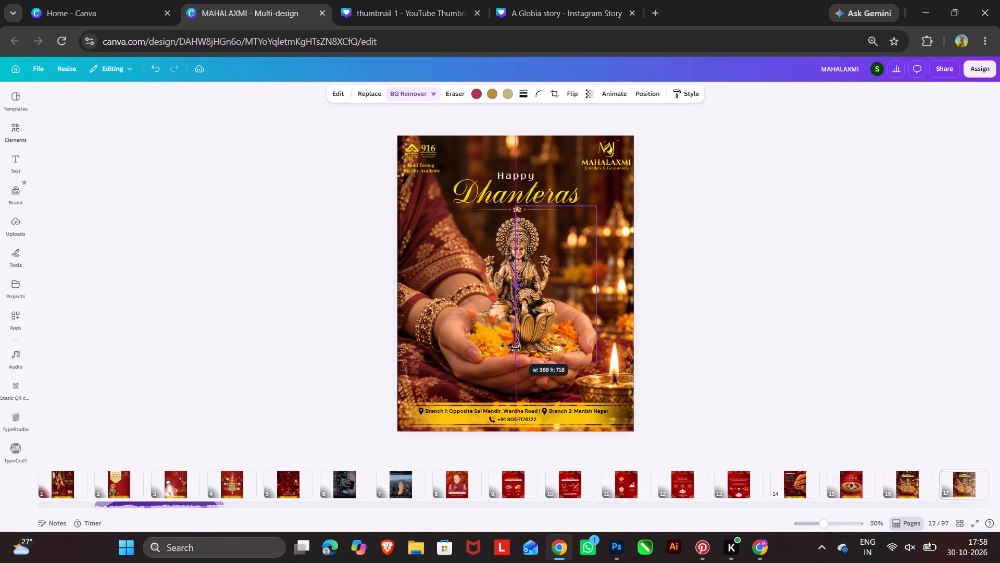
{"action": "left_click_drag", "start_coordinate": [516, 348], "coordinate": [516, 353]}
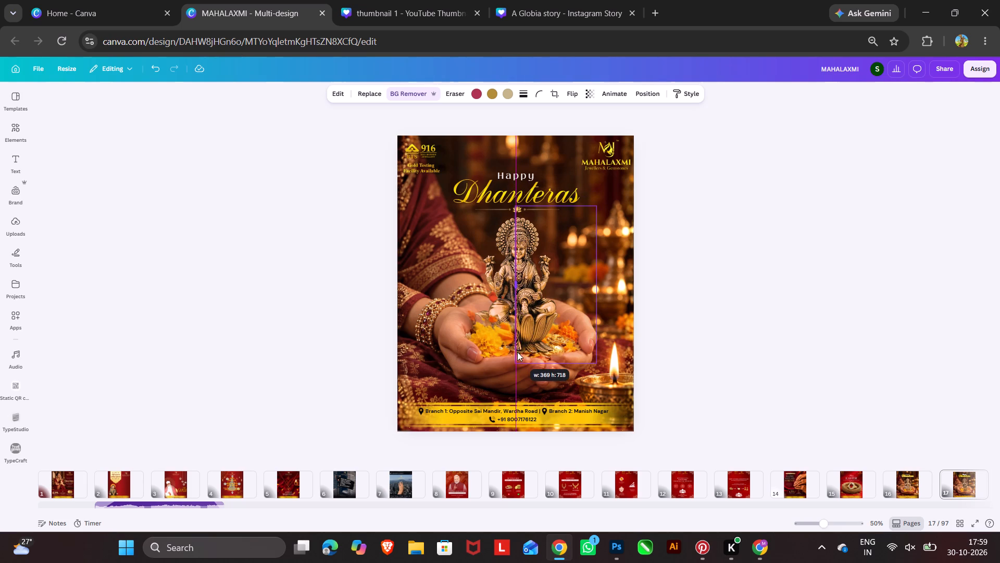
{"action": "double_click", "coordinate": [740, 298]}
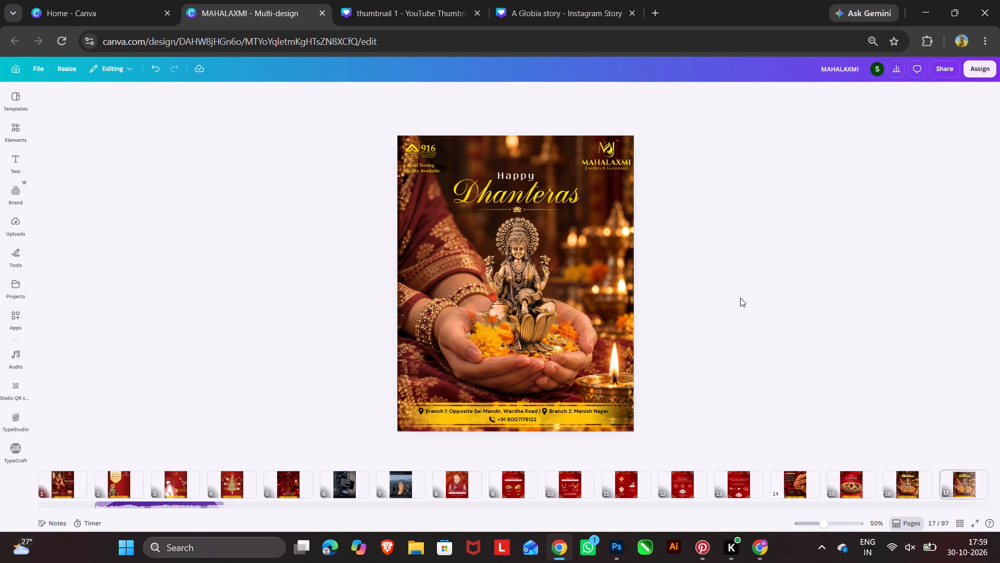
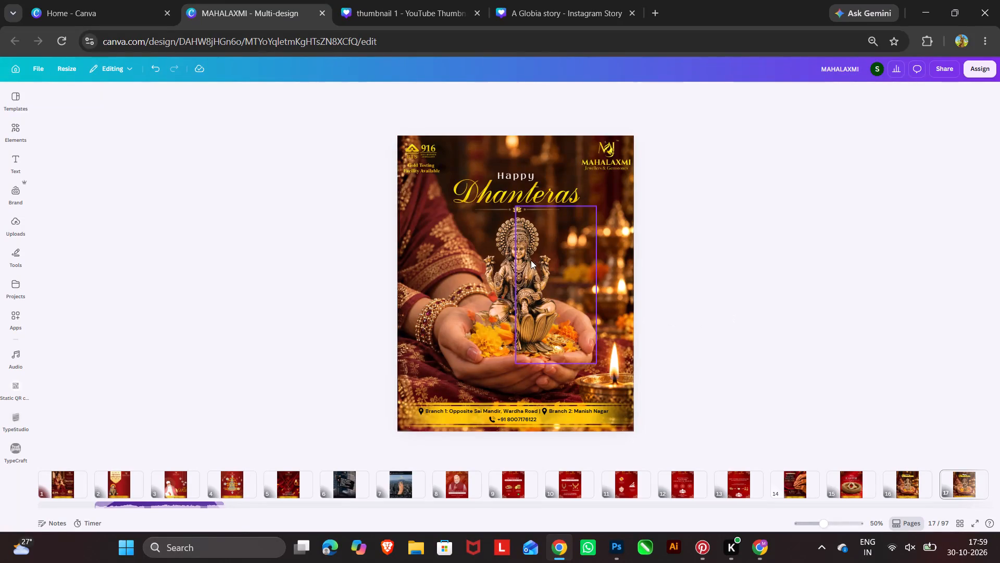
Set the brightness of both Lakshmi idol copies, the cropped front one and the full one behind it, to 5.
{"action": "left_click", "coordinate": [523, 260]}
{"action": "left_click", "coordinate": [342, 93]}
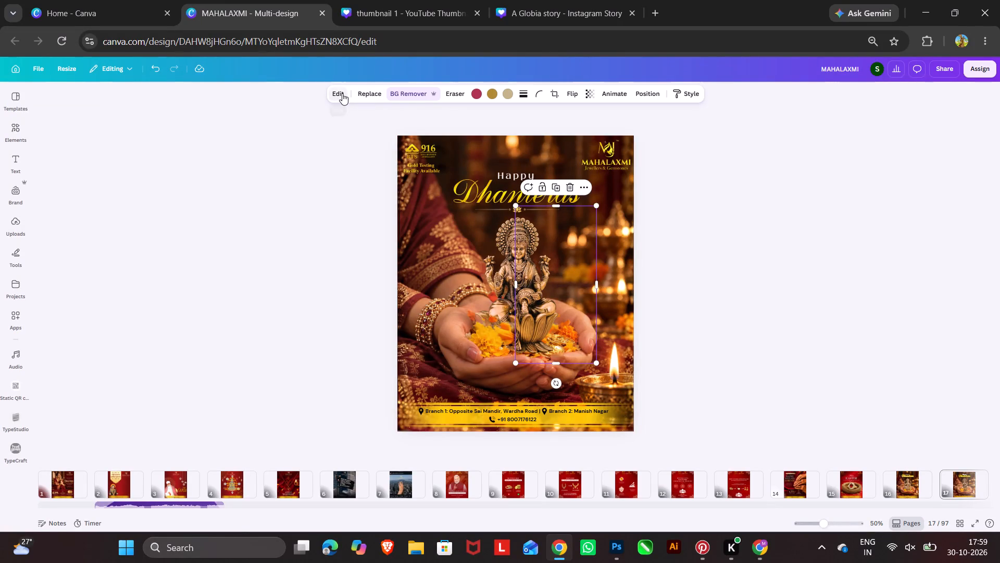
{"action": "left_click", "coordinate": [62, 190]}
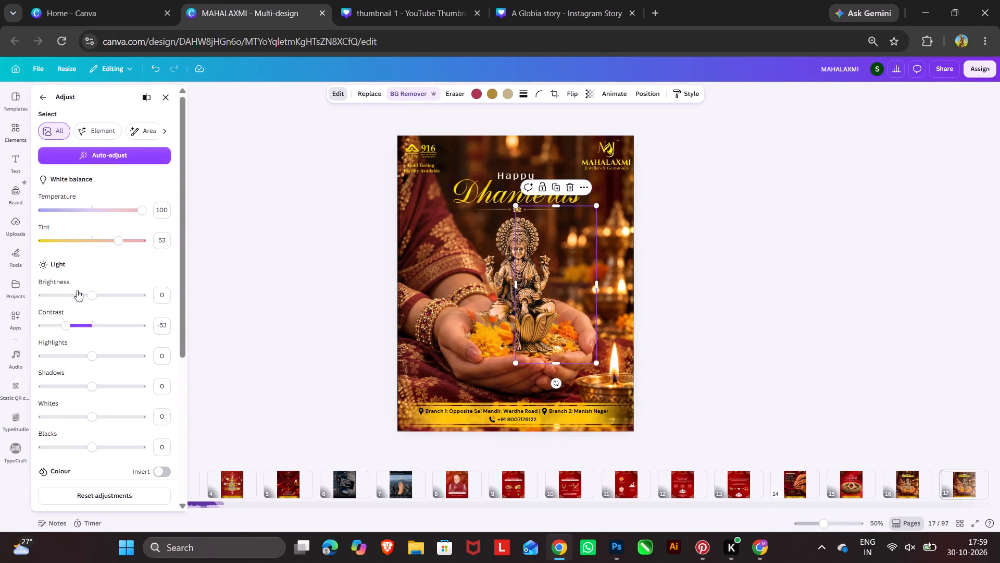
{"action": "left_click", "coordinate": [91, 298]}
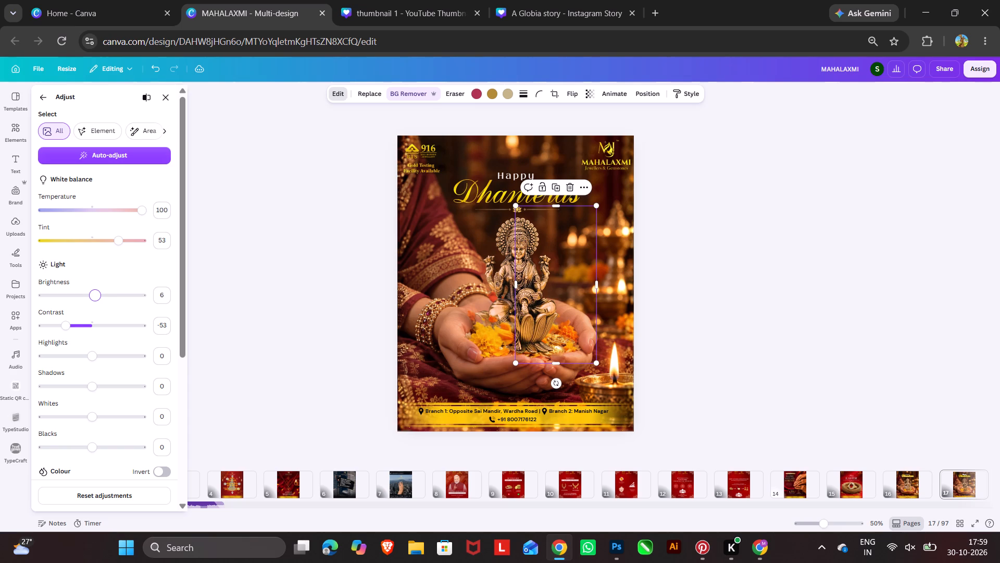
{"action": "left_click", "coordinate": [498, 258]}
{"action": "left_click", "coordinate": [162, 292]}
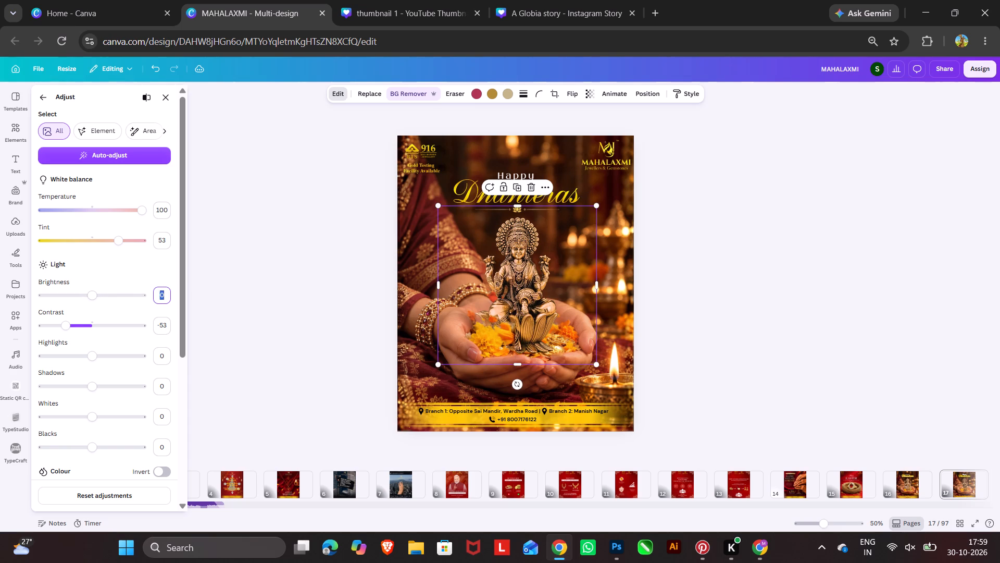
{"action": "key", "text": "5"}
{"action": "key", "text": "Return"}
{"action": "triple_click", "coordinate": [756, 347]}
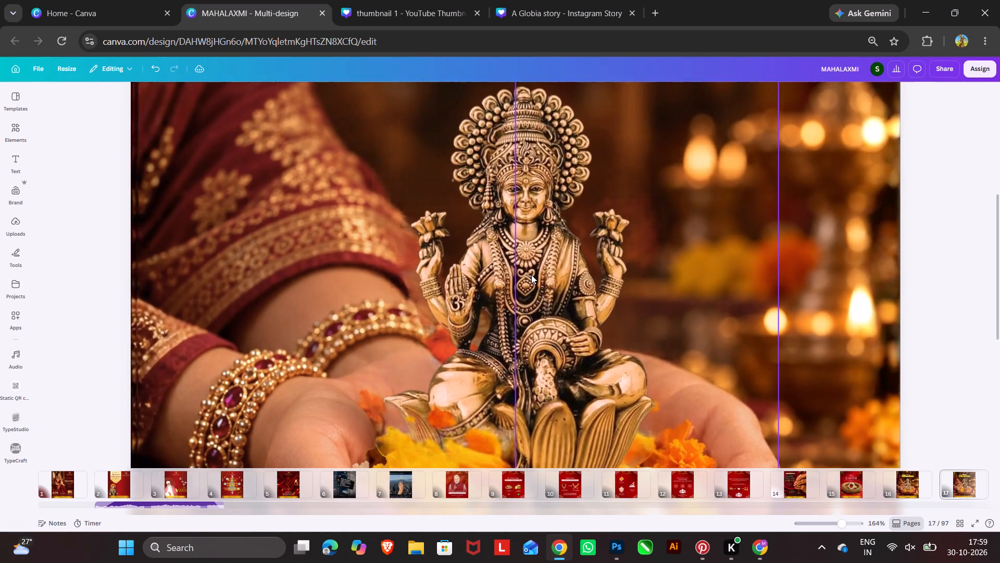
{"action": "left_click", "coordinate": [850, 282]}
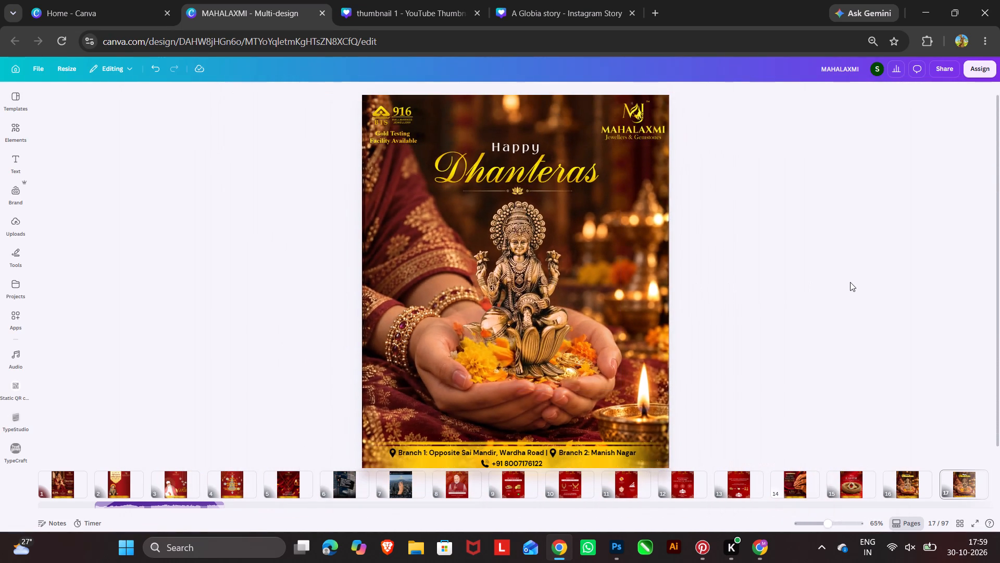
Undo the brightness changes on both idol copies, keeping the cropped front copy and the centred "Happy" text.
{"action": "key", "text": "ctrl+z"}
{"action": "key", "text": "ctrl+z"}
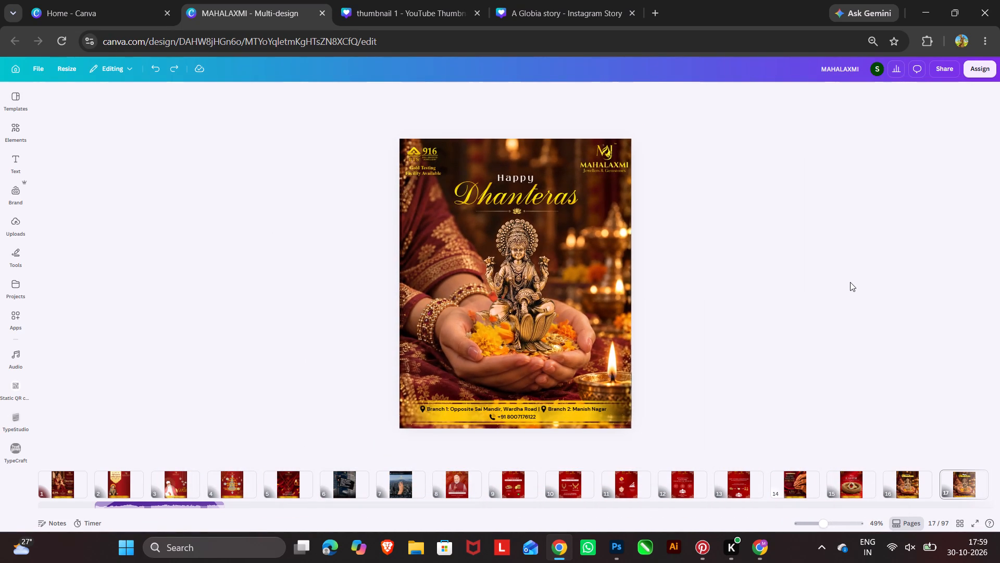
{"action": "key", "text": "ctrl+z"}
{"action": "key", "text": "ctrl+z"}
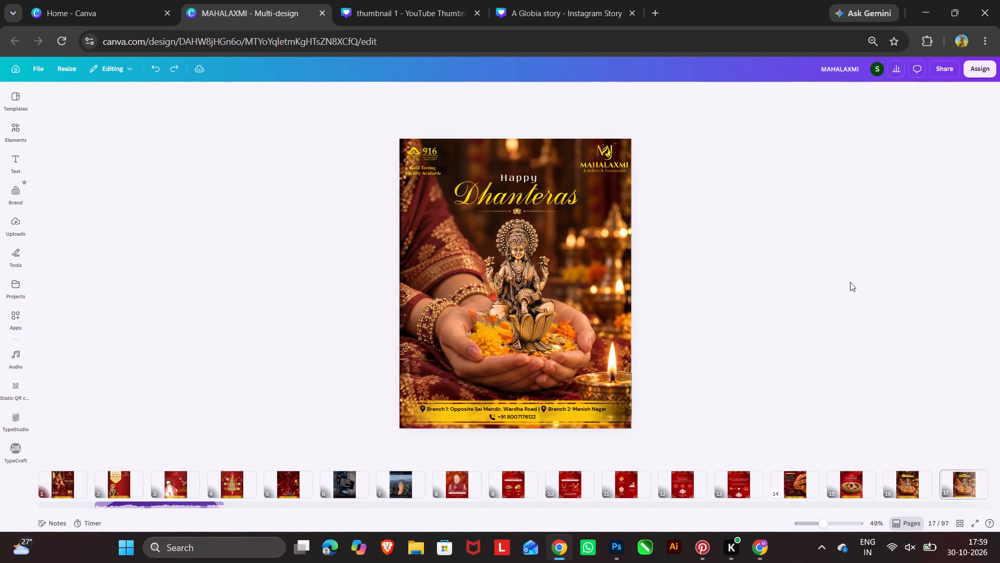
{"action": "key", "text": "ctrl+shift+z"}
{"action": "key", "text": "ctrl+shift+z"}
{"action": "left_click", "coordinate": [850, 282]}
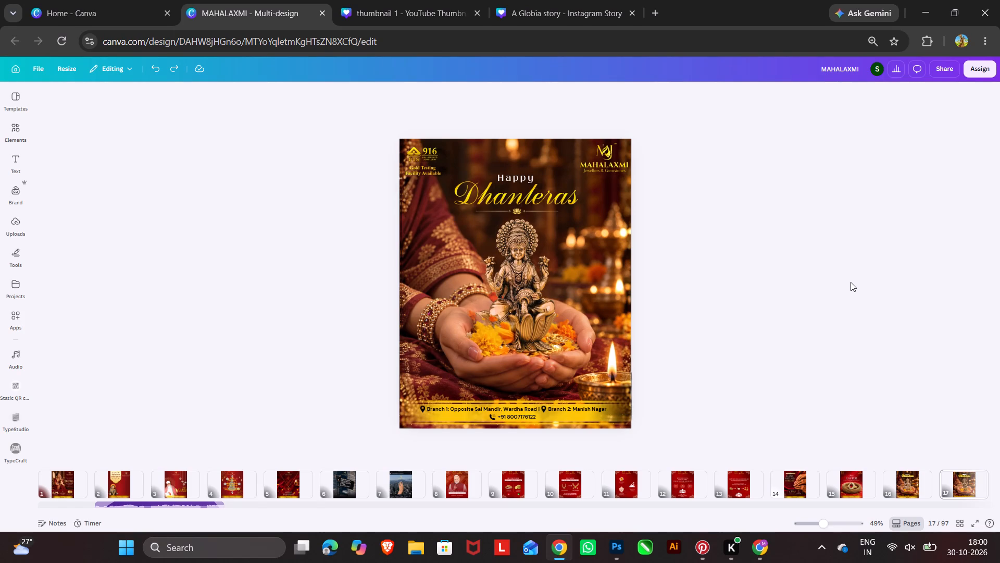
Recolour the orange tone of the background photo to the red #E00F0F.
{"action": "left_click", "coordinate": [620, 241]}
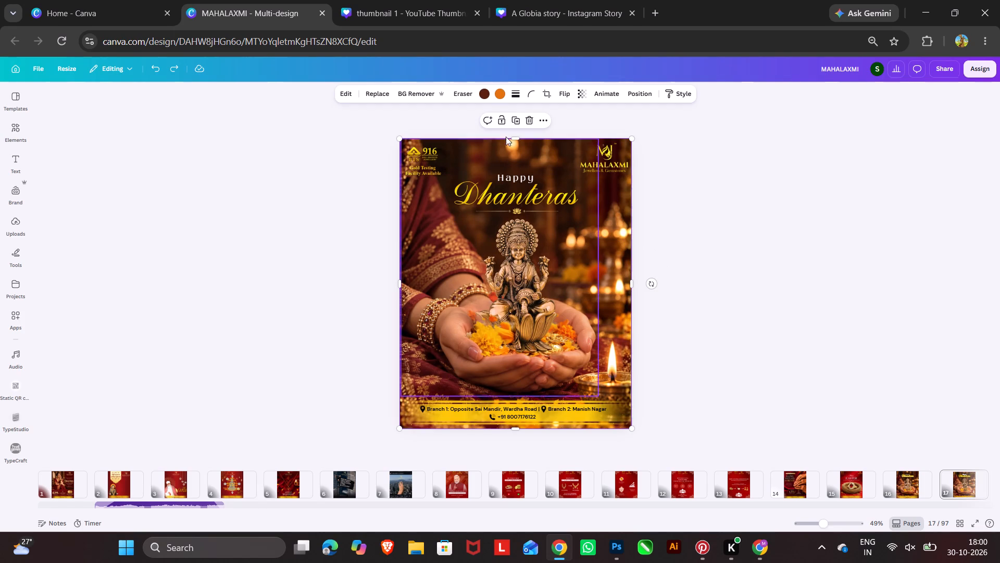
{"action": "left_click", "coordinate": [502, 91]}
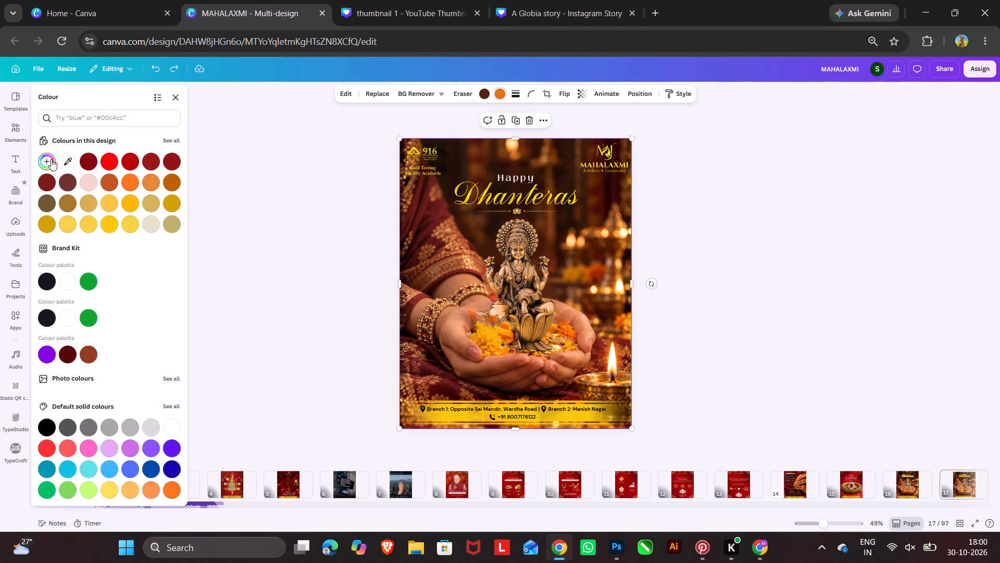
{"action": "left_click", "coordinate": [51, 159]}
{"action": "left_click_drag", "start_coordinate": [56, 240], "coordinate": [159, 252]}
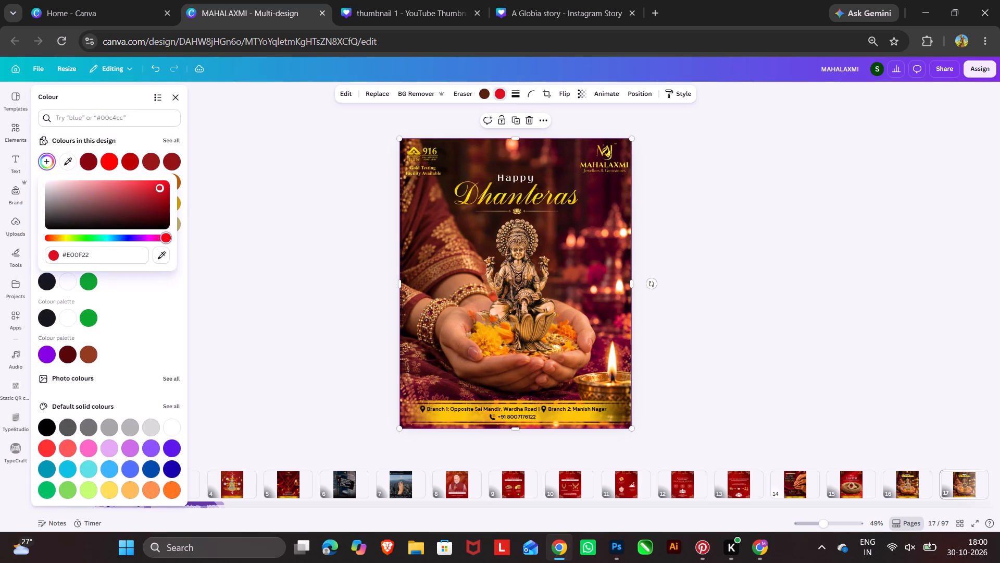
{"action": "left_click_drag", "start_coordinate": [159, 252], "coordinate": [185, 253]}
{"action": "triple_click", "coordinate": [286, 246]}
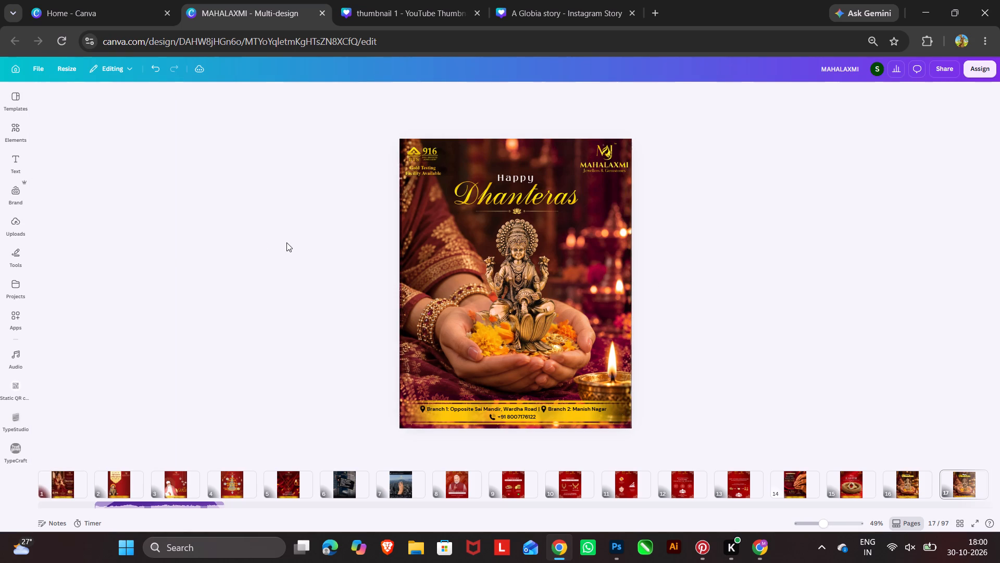
Shift the background photo's red tone to the orange-red #E05A0F.
{"action": "left_click", "coordinate": [607, 246]}
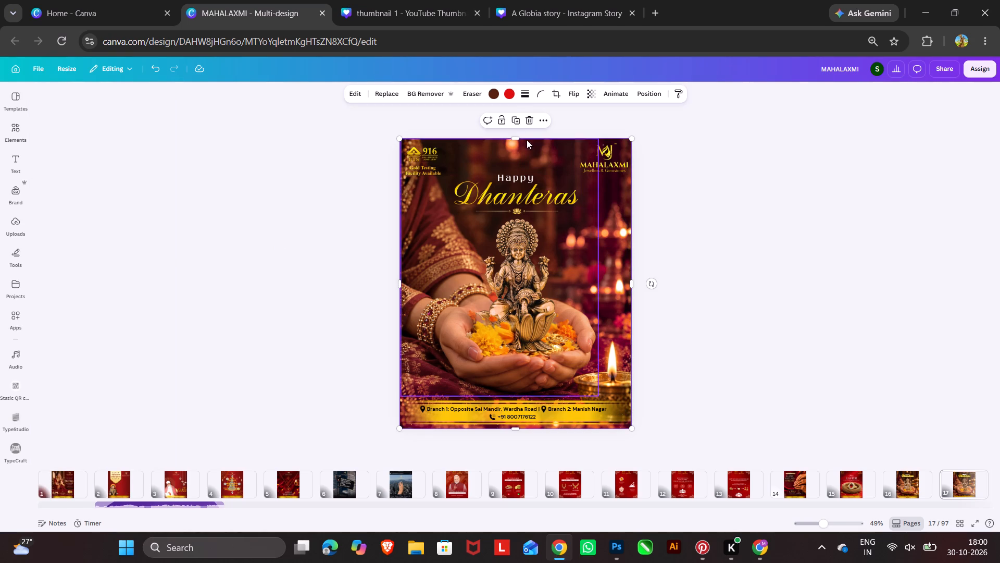
{"action": "left_click", "coordinate": [511, 92]}
{"action": "left_click", "coordinate": [499, 92]}
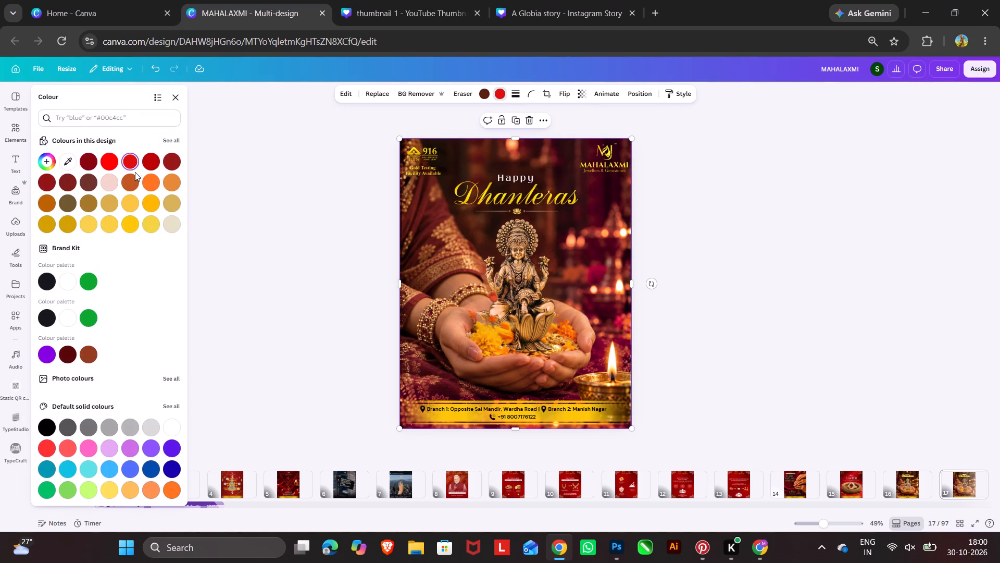
{"action": "left_click", "coordinate": [48, 156]}
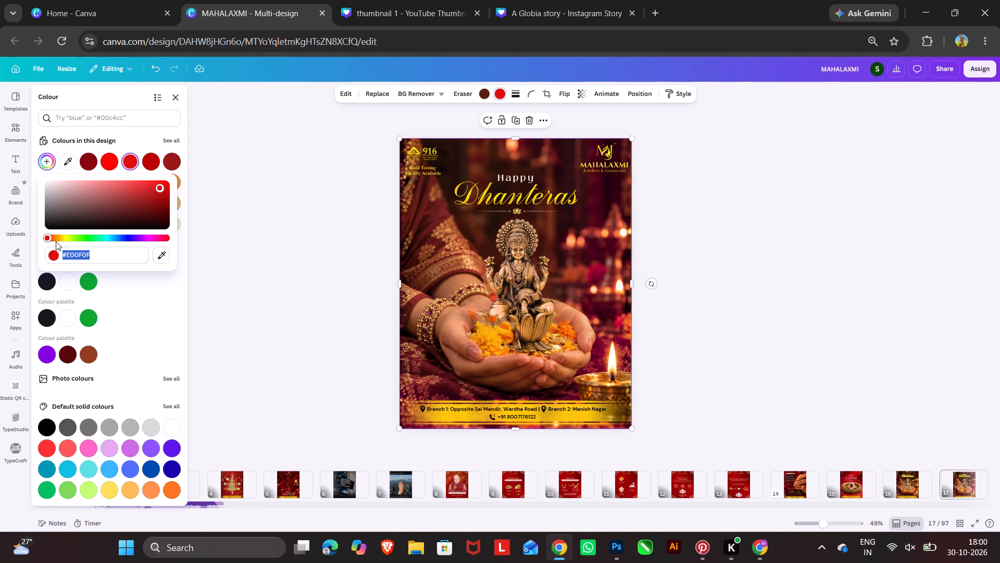
{"action": "left_click_drag", "start_coordinate": [46, 239], "coordinate": [51, 240]}
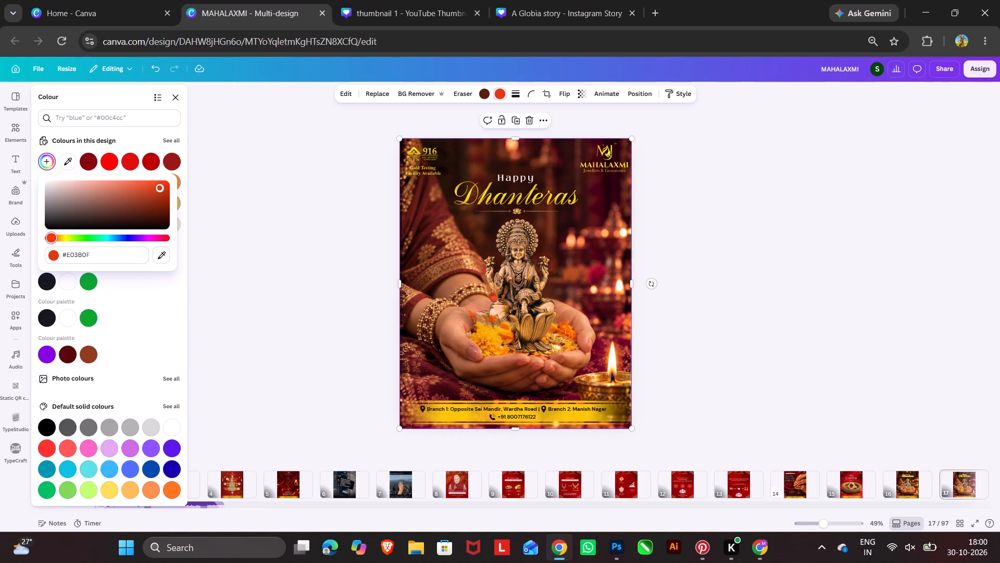
{"action": "left_click_drag", "start_coordinate": [51, 240], "coordinate": [54, 241]}
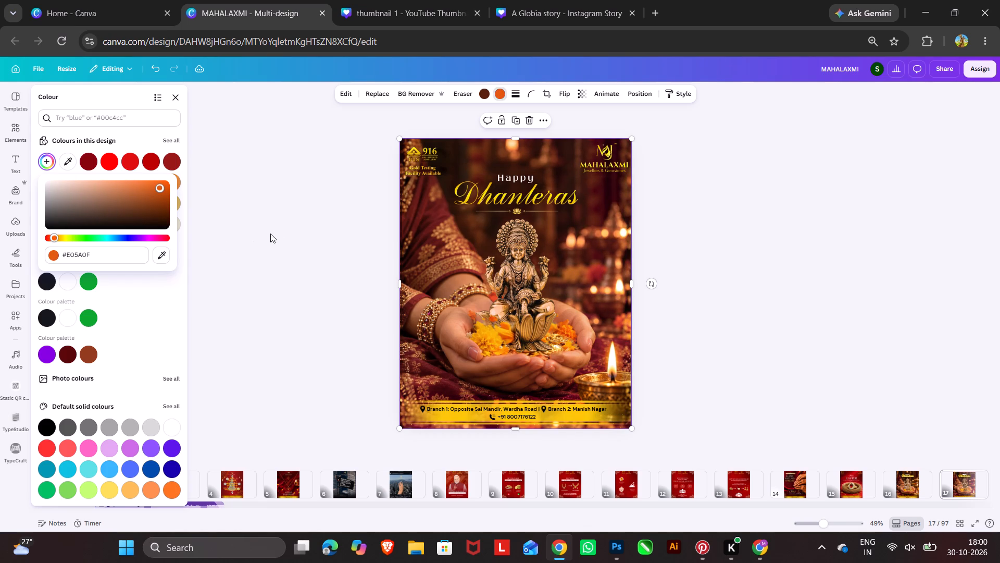
{"action": "triple_click", "coordinate": [299, 226]}
{"action": "left_click", "coordinate": [299, 226]}
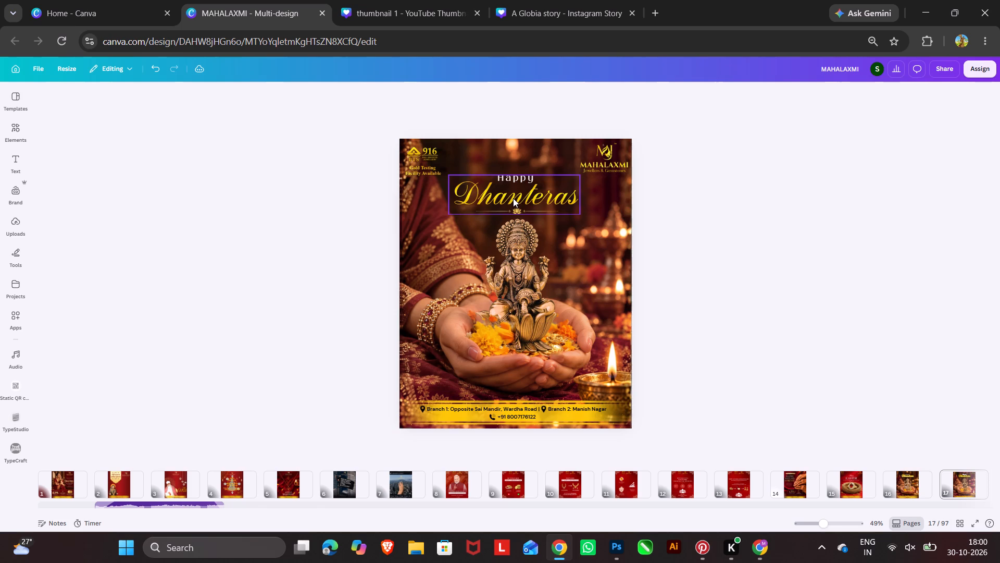
{"action": "left_click", "coordinate": [779, 262]}
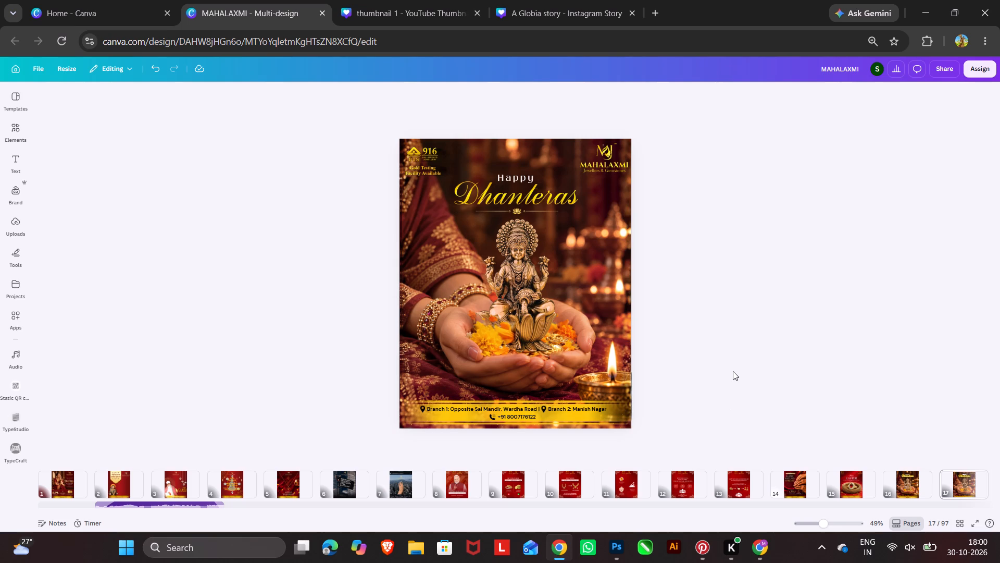
Download only the current page (17) as a PNG at size 1 and high quality.
{"action": "left_click", "coordinate": [957, 72]}
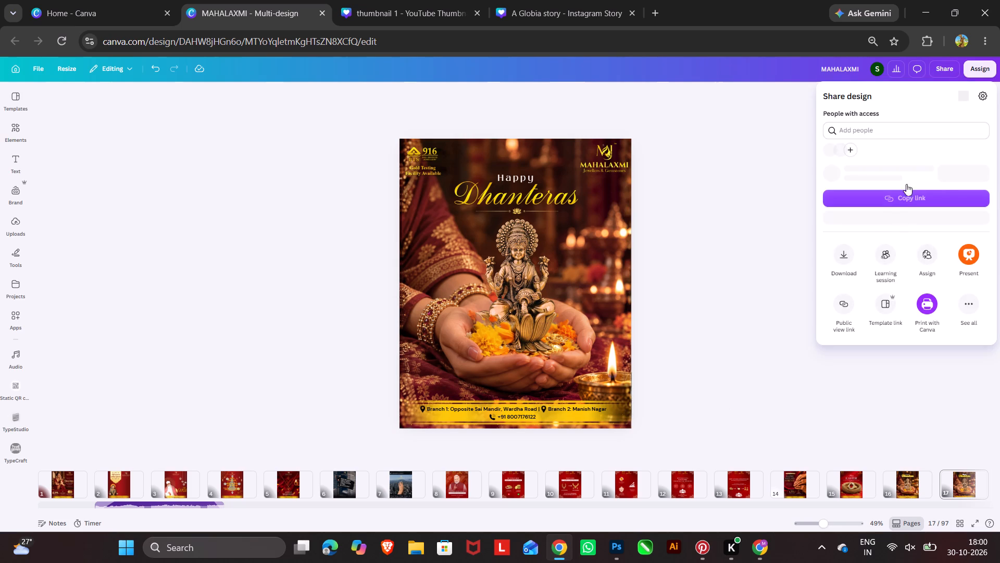
{"action": "left_click", "coordinate": [848, 256]}
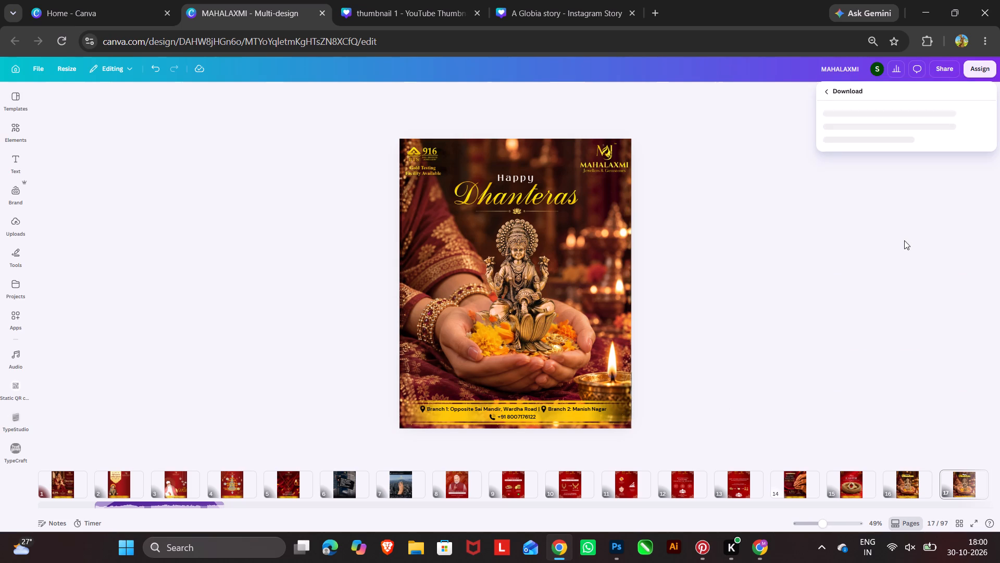
{"action": "left_click", "coordinate": [871, 136]}
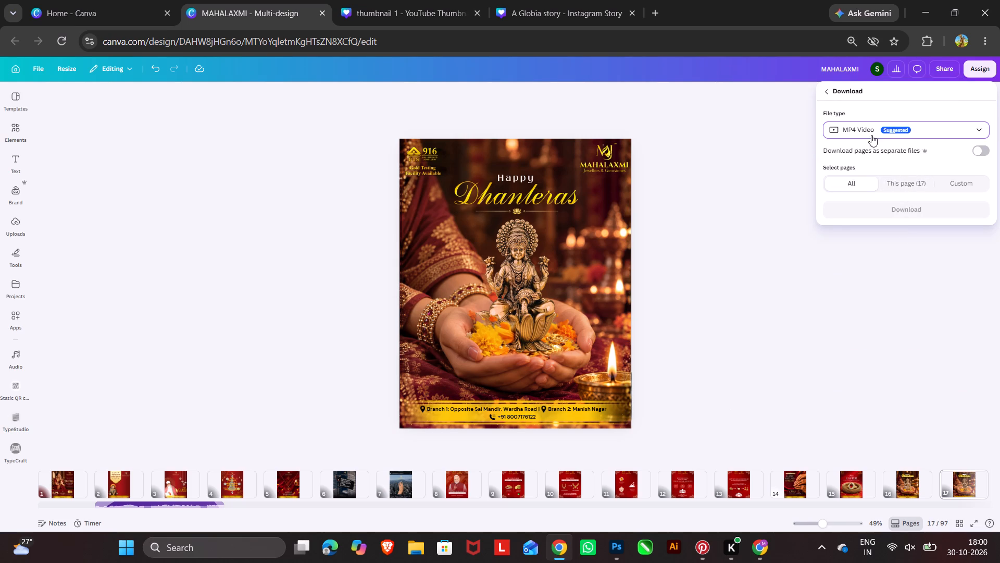
{"action": "left_click", "coordinate": [860, 184]}
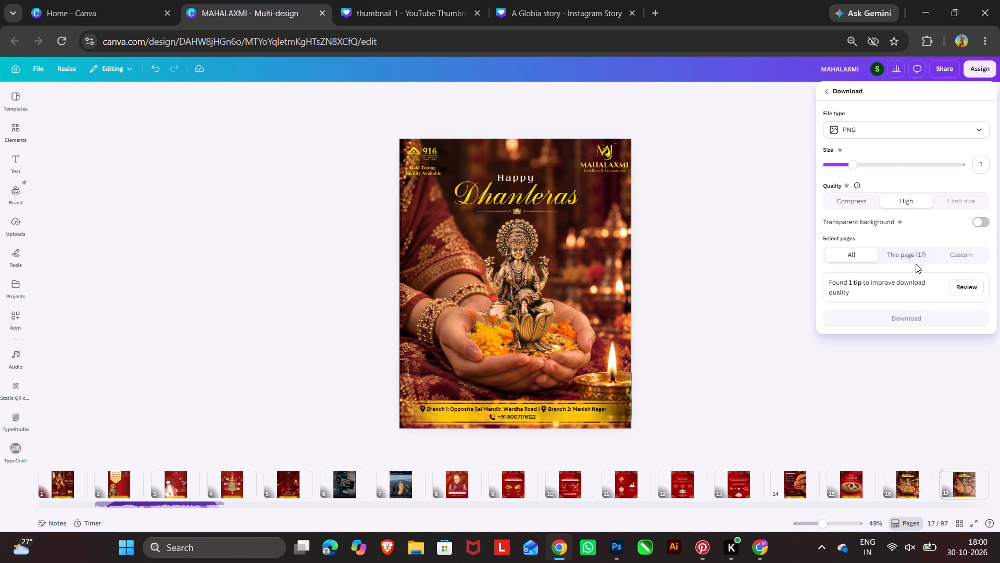
{"action": "left_click", "coordinate": [916, 257]}
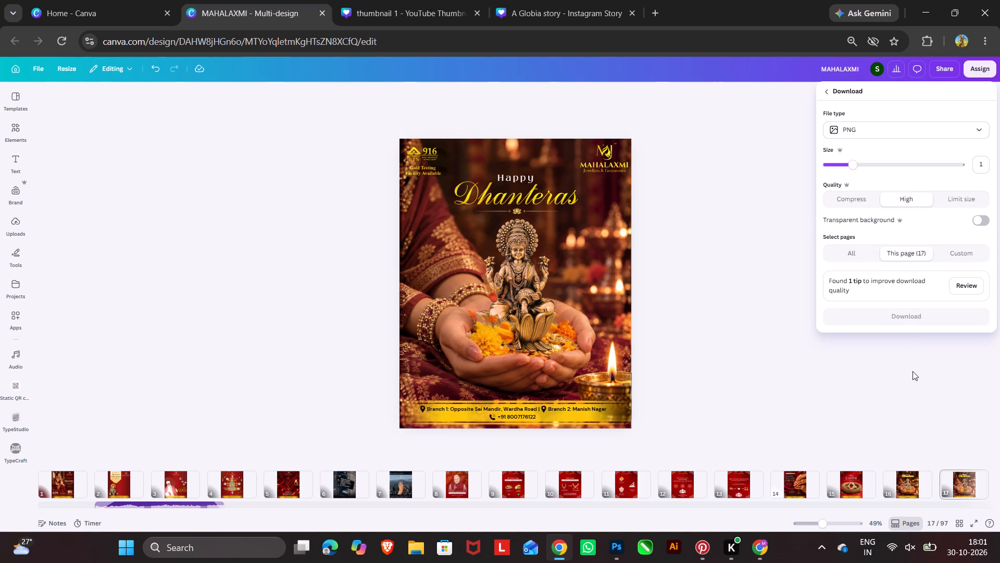
{"action": "left_click", "coordinate": [914, 315]}
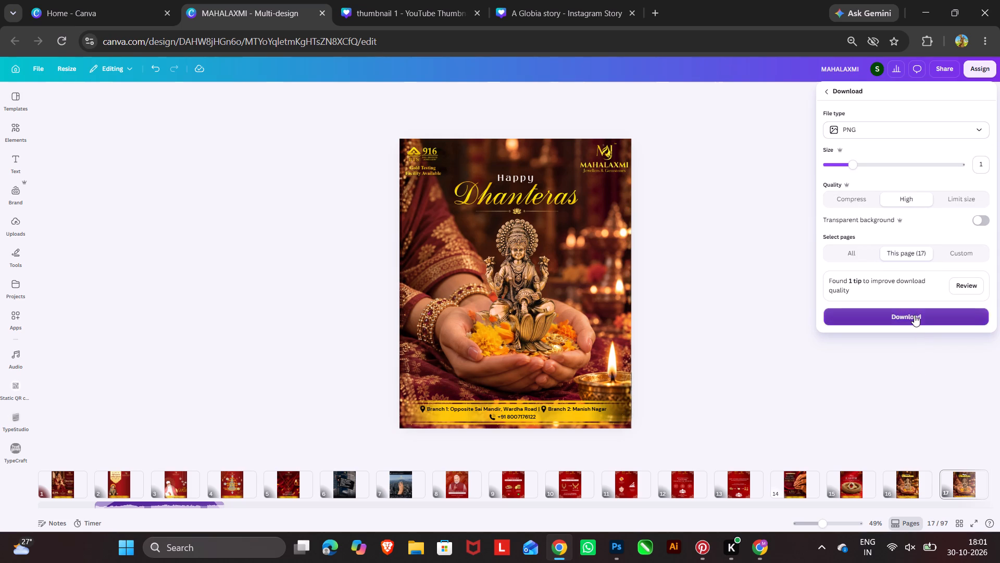
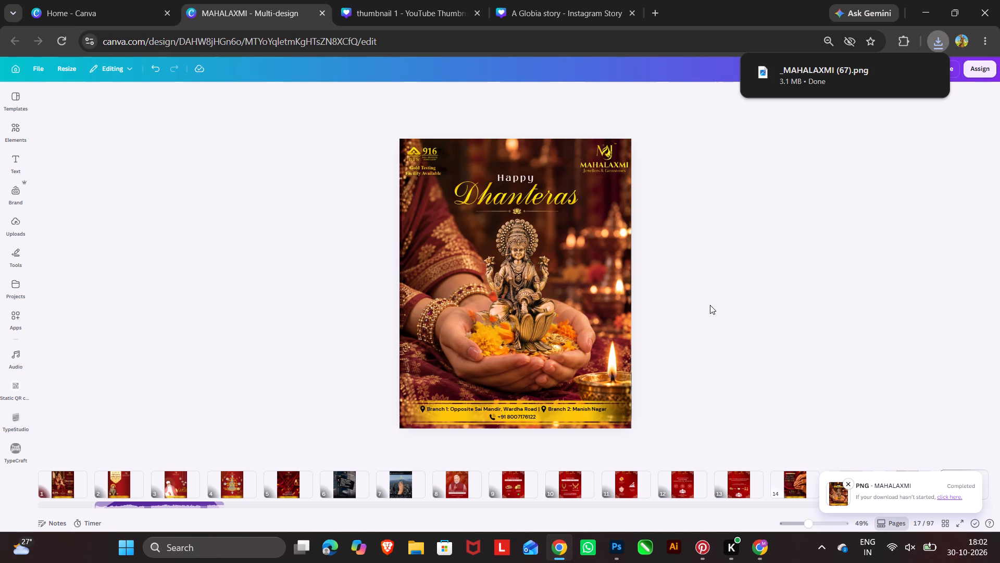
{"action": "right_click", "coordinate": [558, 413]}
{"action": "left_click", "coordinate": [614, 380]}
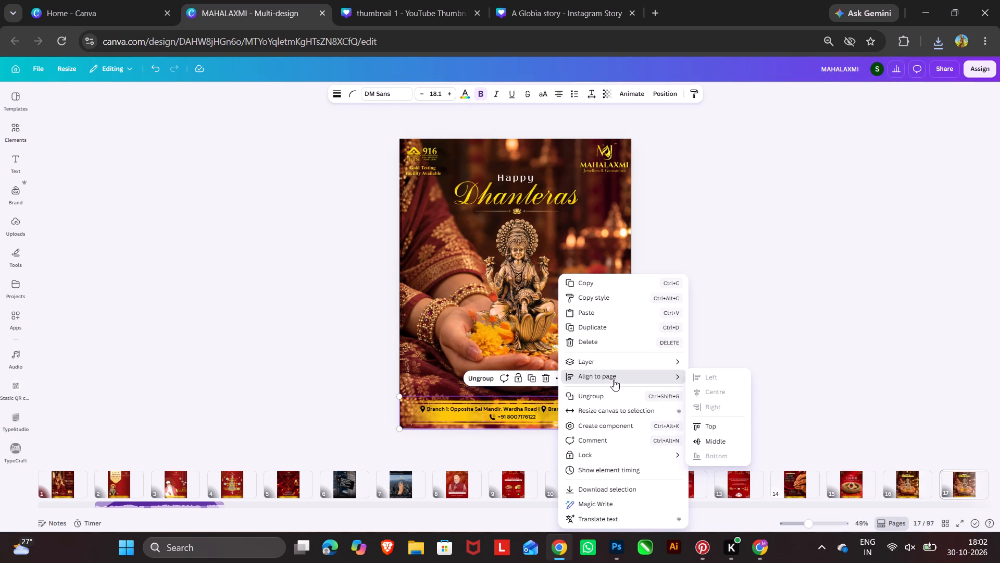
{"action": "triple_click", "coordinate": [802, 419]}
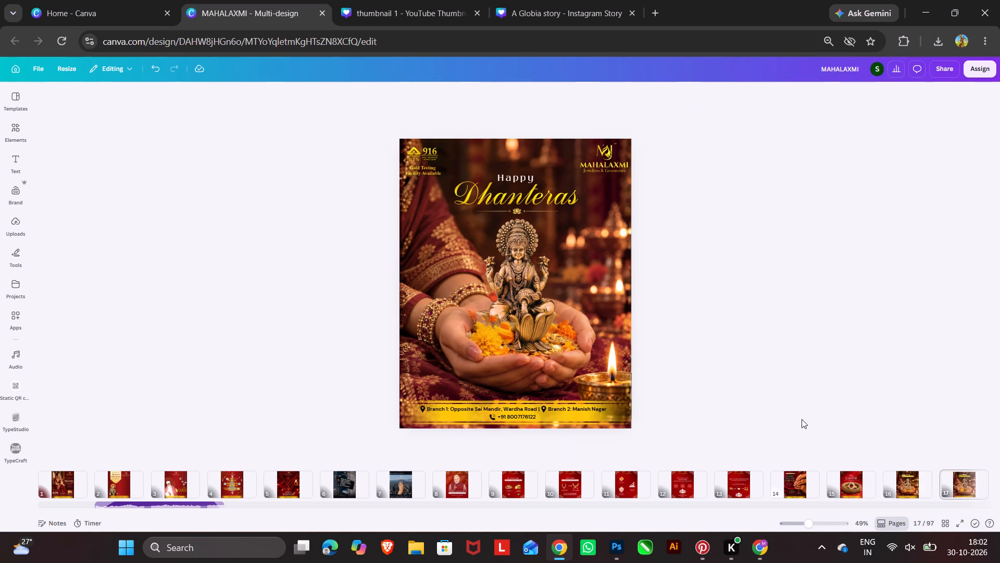
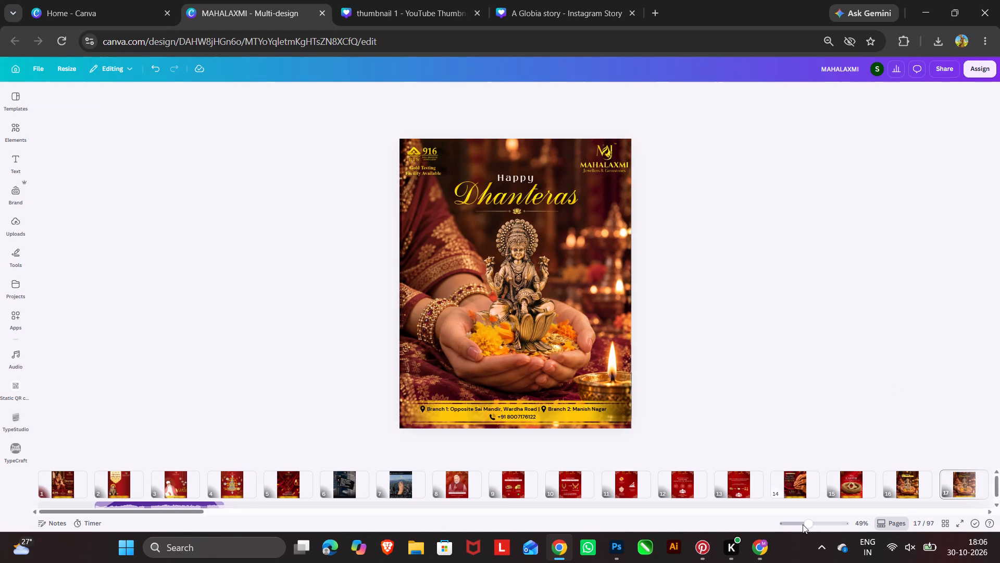
Switch to Pinterest and search for "mahalaxmi gold mjurtyi".
{"action": "left_click", "coordinate": [706, 553]}
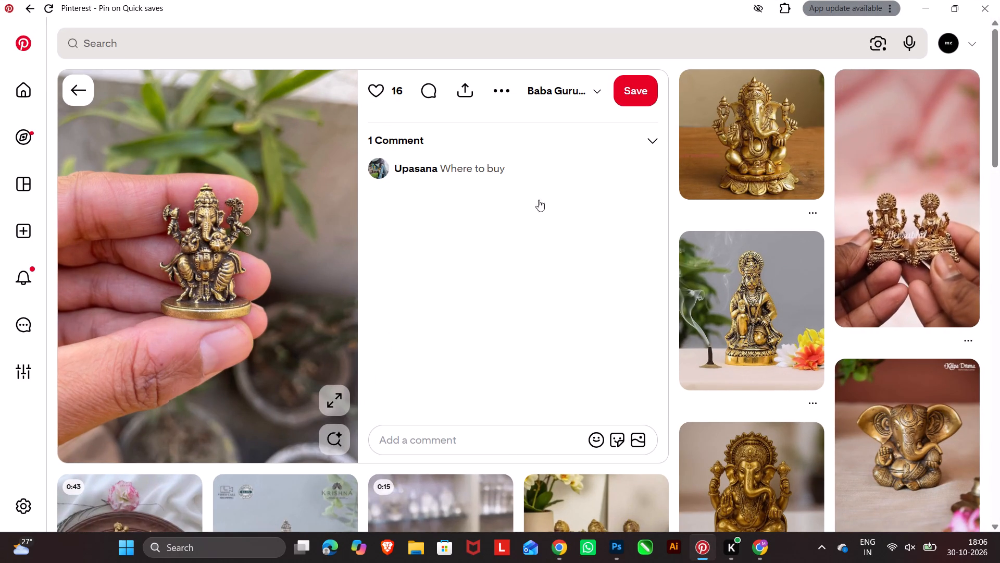
{"action": "left_click", "coordinate": [438, 51]}
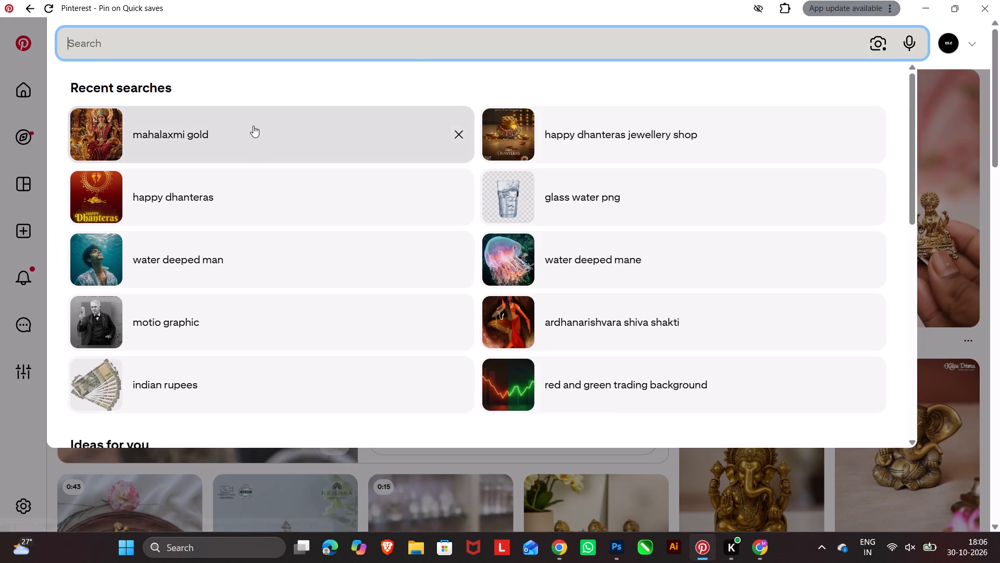
{"action": "left_click", "coordinate": [252, 130]}
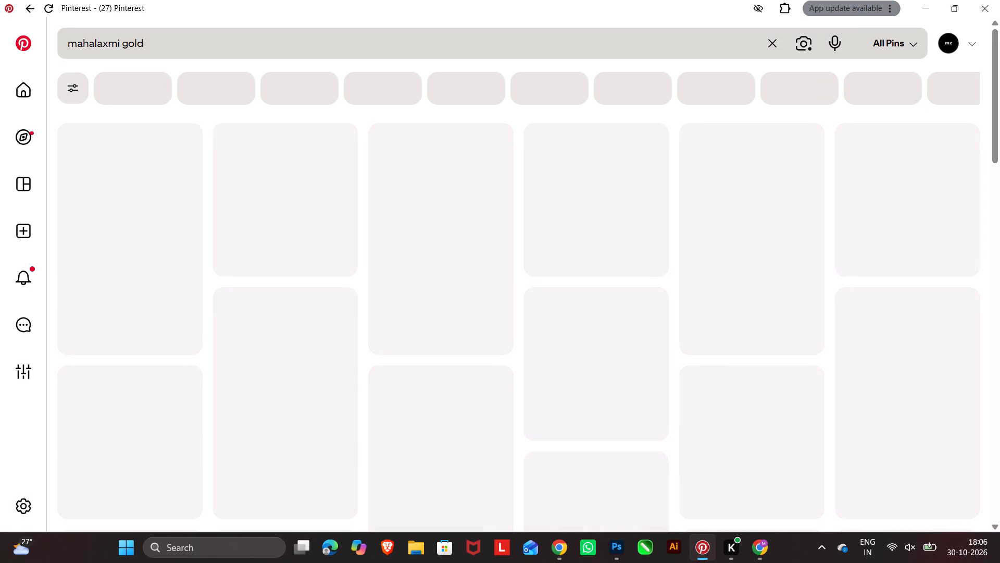
{"action": "left_click", "coordinate": [152, 44]}
{"action": "key", "text": "space"}
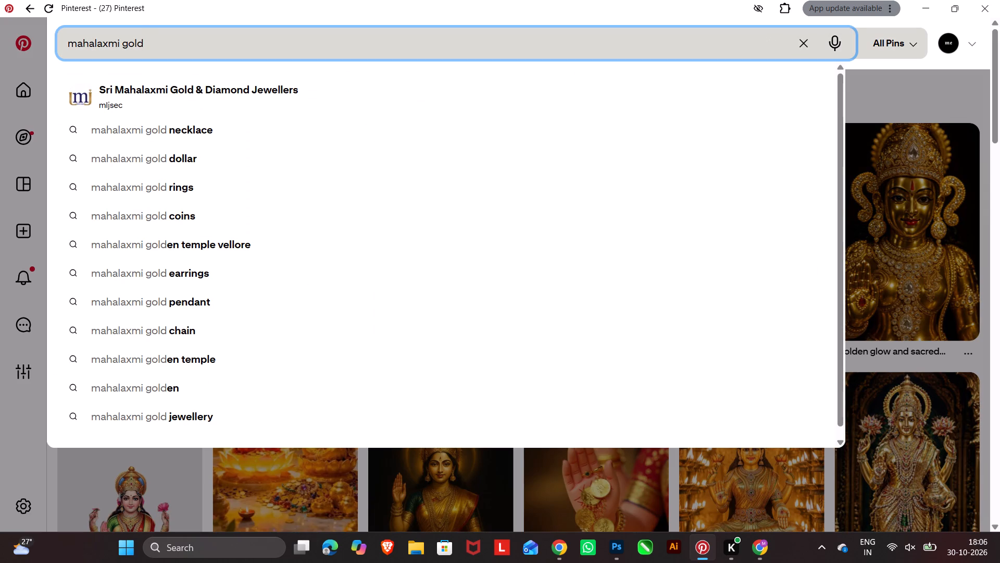
{"action": "type", "text": "mjut"}
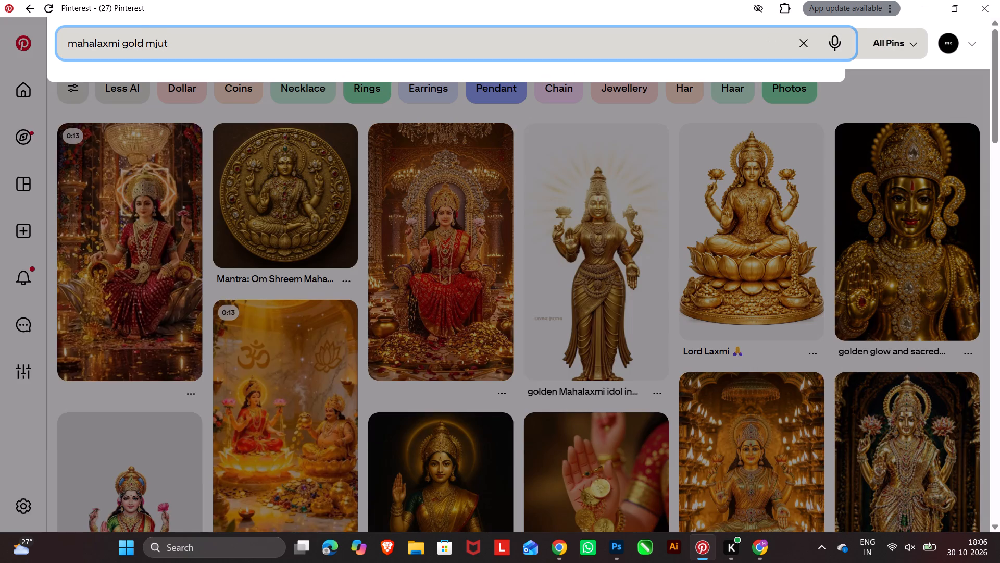
{"action": "key", "text": "BackSpace"}
{"action": "type", "text": "rtyi"}
{"action": "key", "text": "space"}
{"action": "key", "text": "Return"}
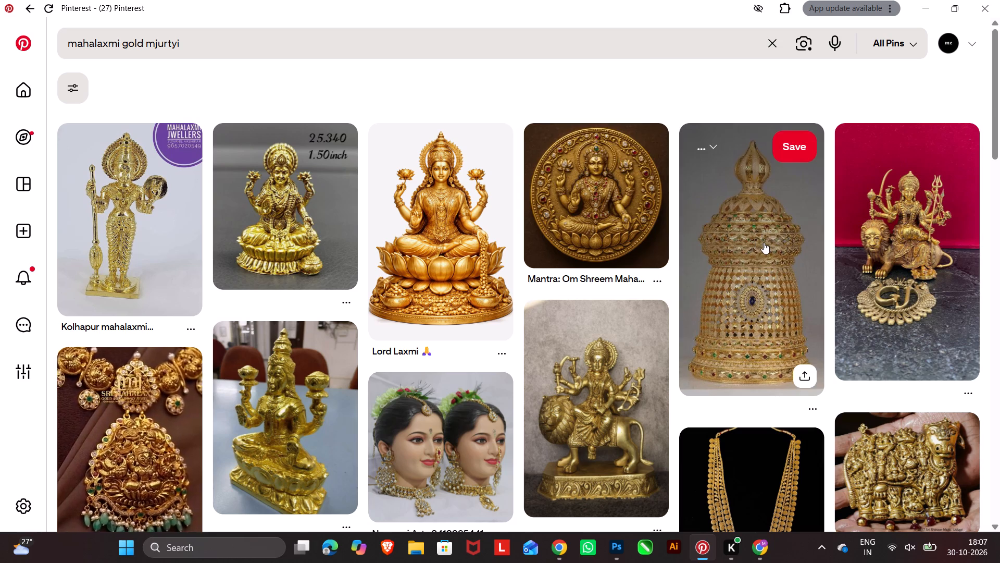
Look through the search results and open the pin of the seated golden Lakshmi idol captioned "25.340 1.50inch".
{"action": "scroll", "coordinate": [764, 242], "scroll_direction": "down", "scroll_amount": 5}
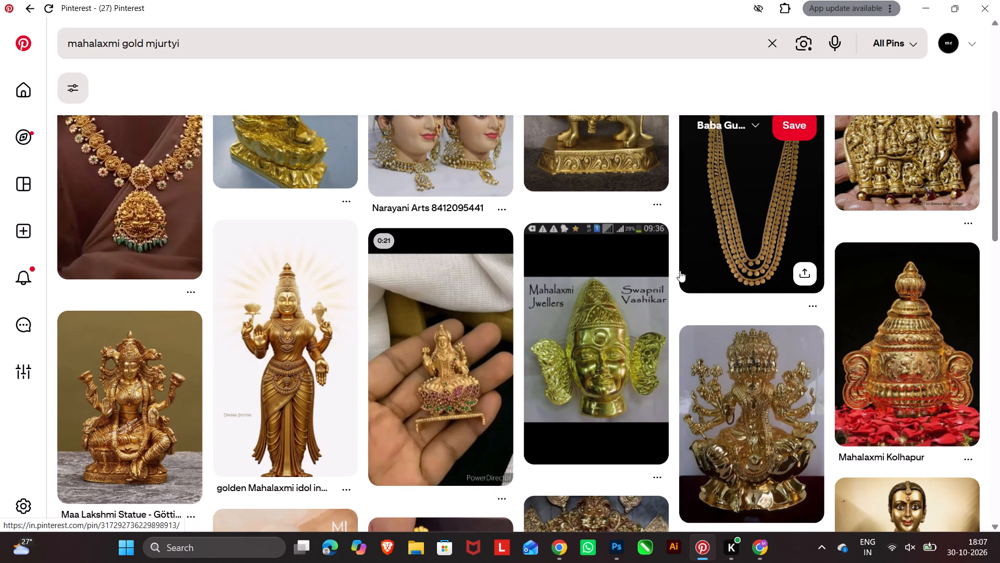
{"action": "scroll", "coordinate": [680, 271], "scroll_direction": "up", "scroll_amount": 2}
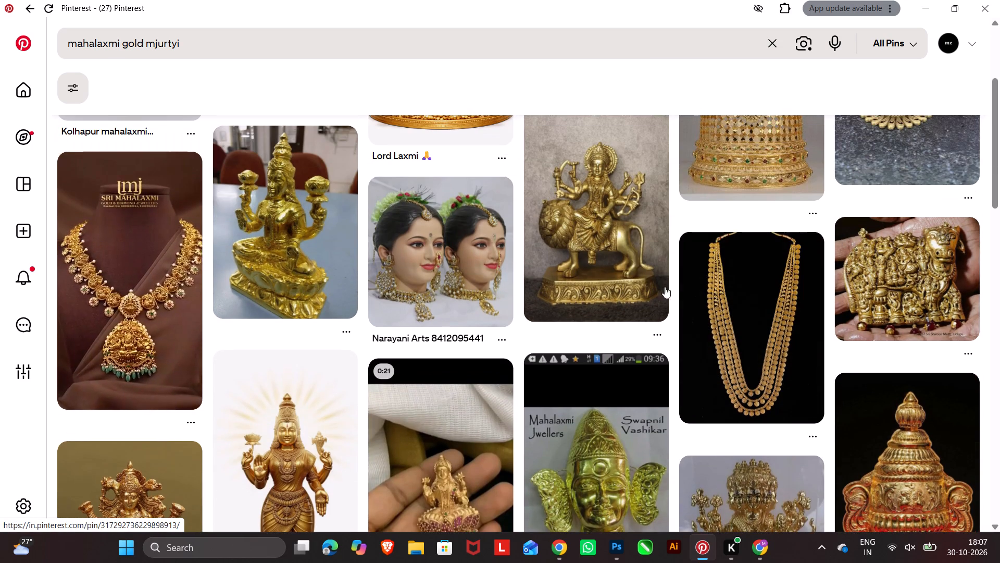
{"action": "scroll", "coordinate": [558, 354], "scroll_direction": "up", "scroll_amount": 4}
{"action": "left_click", "coordinate": [308, 235]}
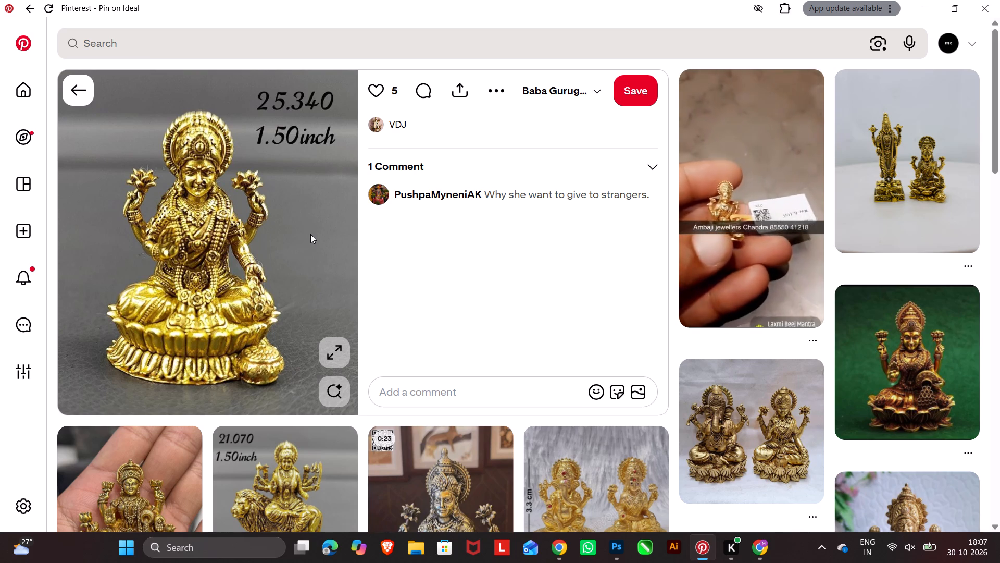
Examine the related pins for a suitable gold Lakshmi idol image and open the video pin of the man displaying small gold idols.
{"action": "scroll", "coordinate": [565, 205], "scroll_direction": "down", "scroll_amount": 6}
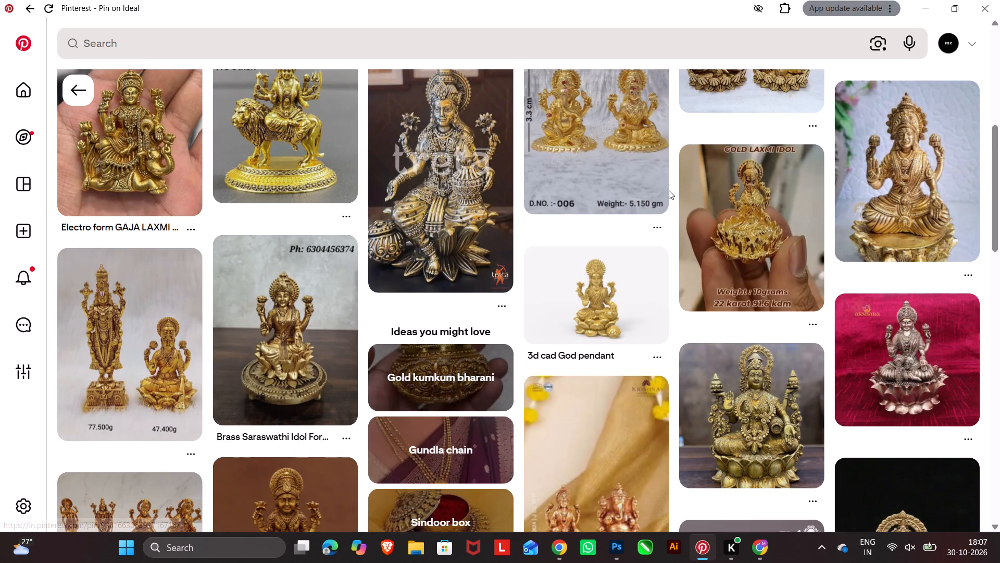
{"action": "scroll", "coordinate": [669, 192], "scroll_direction": "down", "scroll_amount": 4}
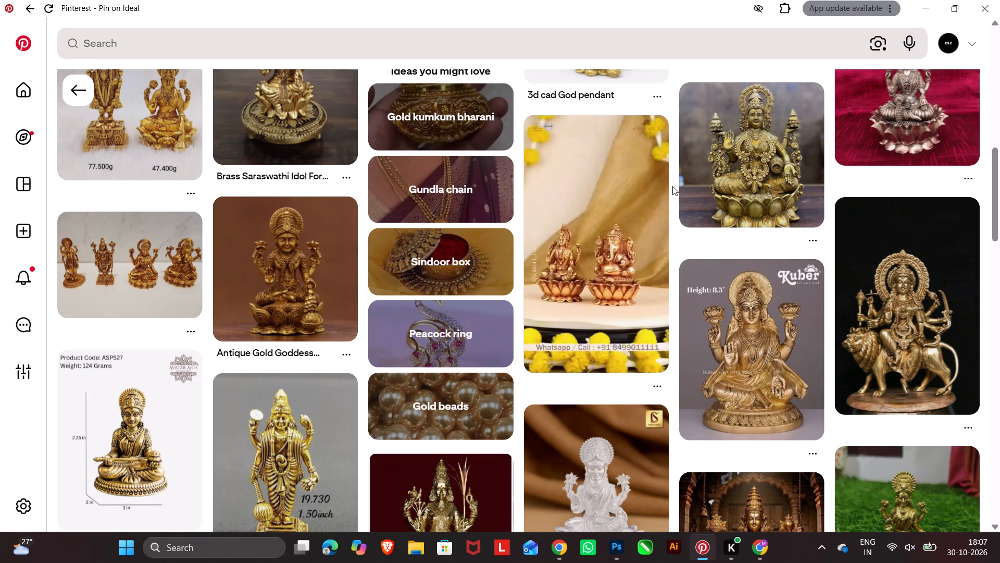
{"action": "scroll", "coordinate": [672, 187], "scroll_direction": "down", "scroll_amount": 3}
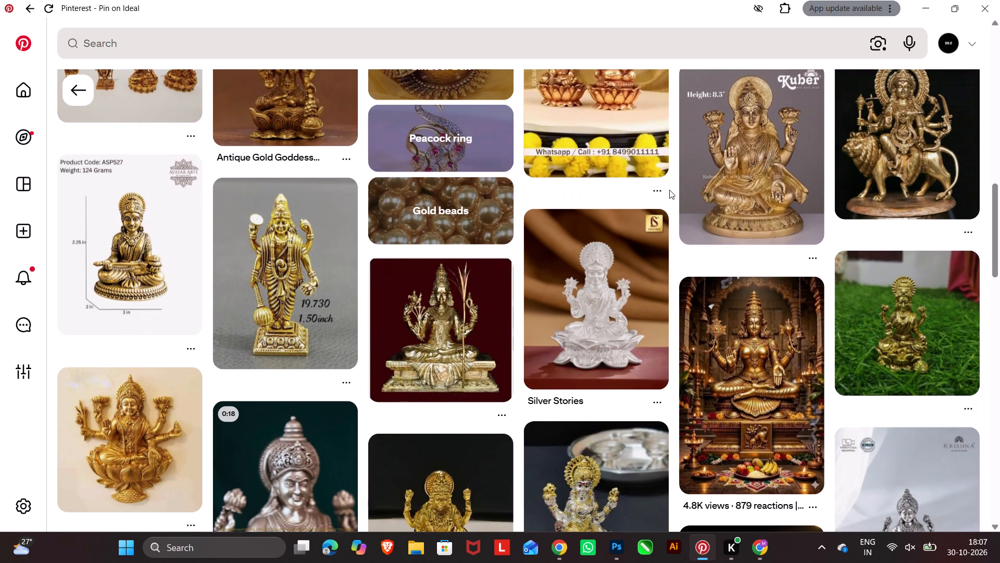
{"action": "scroll", "coordinate": [666, 201], "scroll_direction": "down", "scroll_amount": 5}
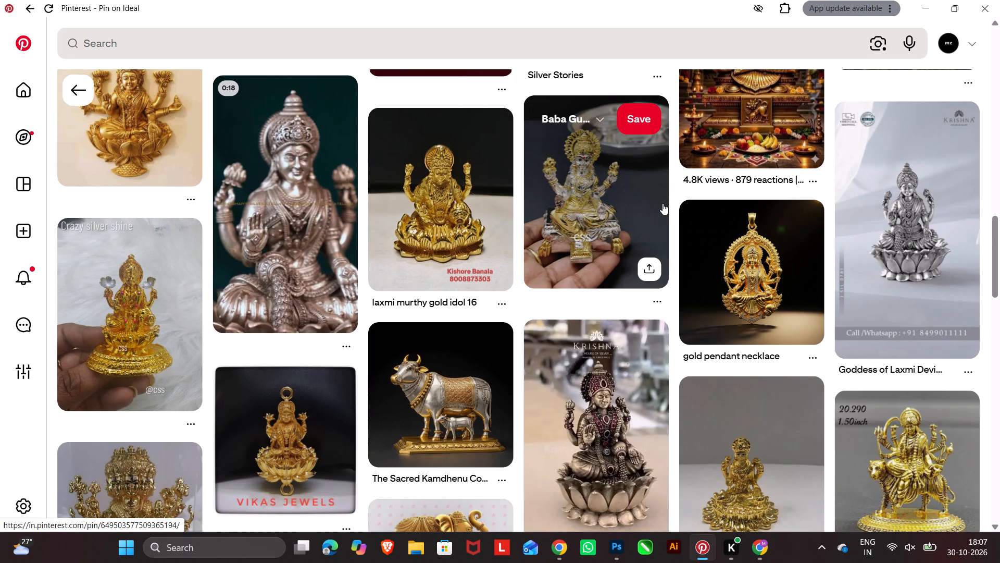
{"action": "scroll", "coordinate": [662, 204], "scroll_direction": "down", "scroll_amount": 6}
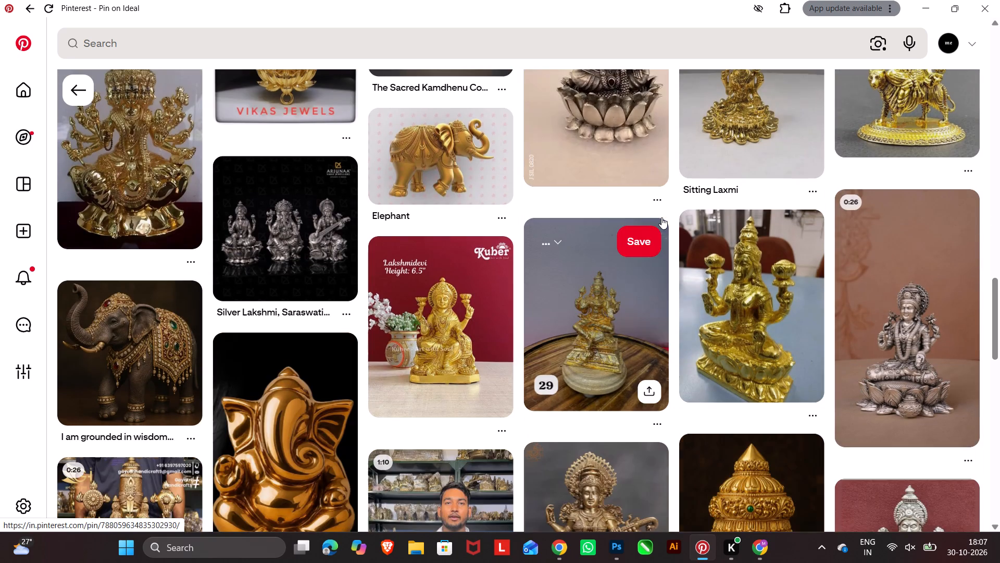
{"action": "scroll", "coordinate": [661, 218], "scroll_direction": "down", "scroll_amount": 7}
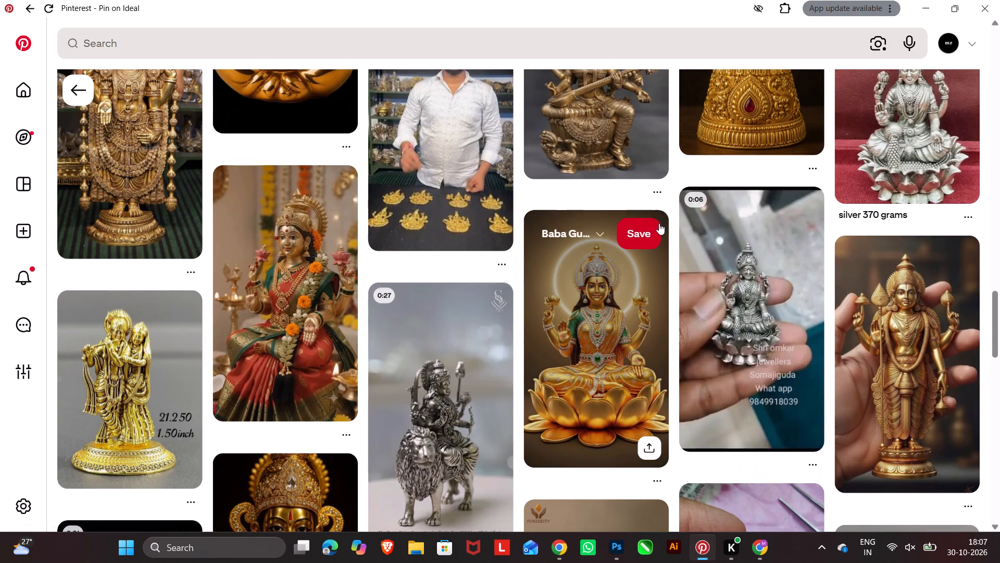
{"action": "scroll", "coordinate": [658, 223], "scroll_direction": "up", "scroll_amount": 3}
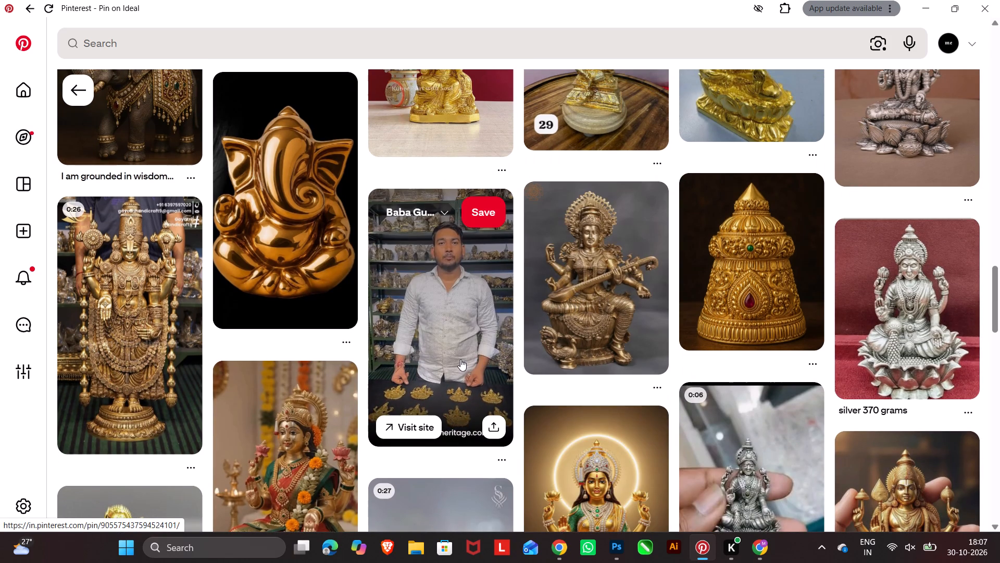
{"action": "left_click", "coordinate": [453, 345]}
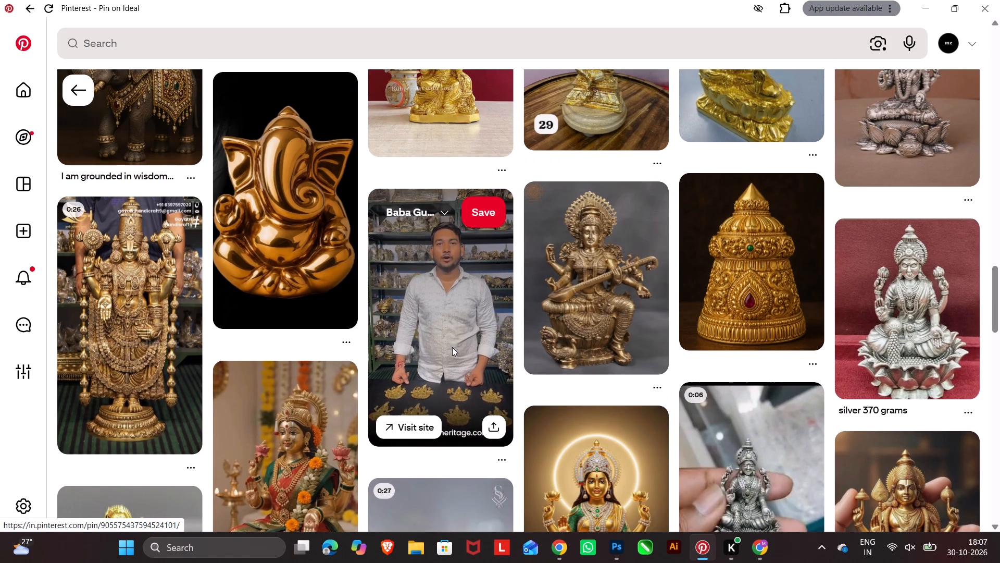